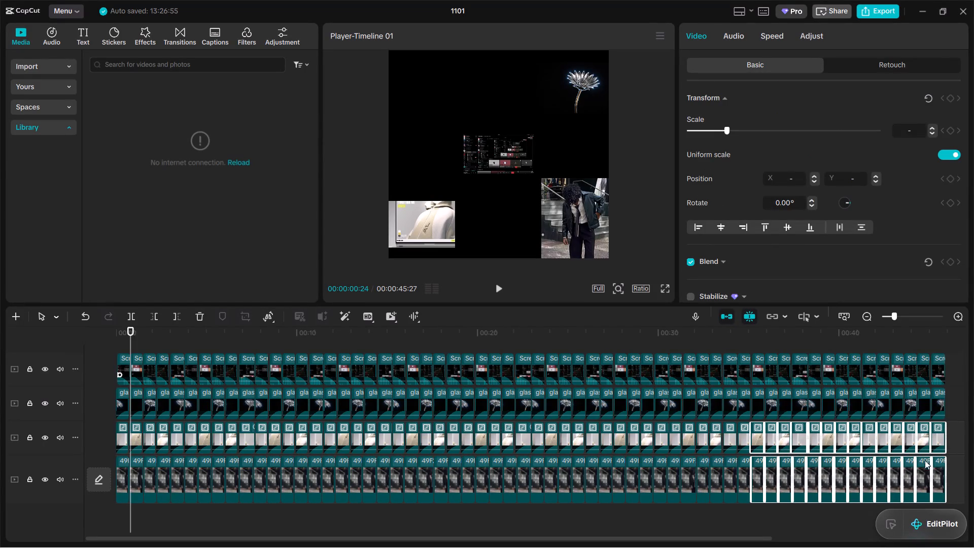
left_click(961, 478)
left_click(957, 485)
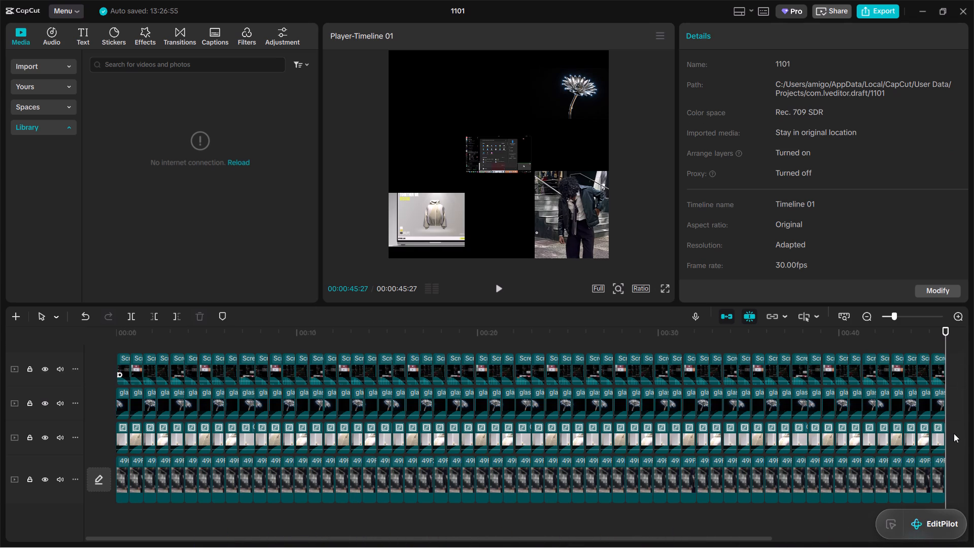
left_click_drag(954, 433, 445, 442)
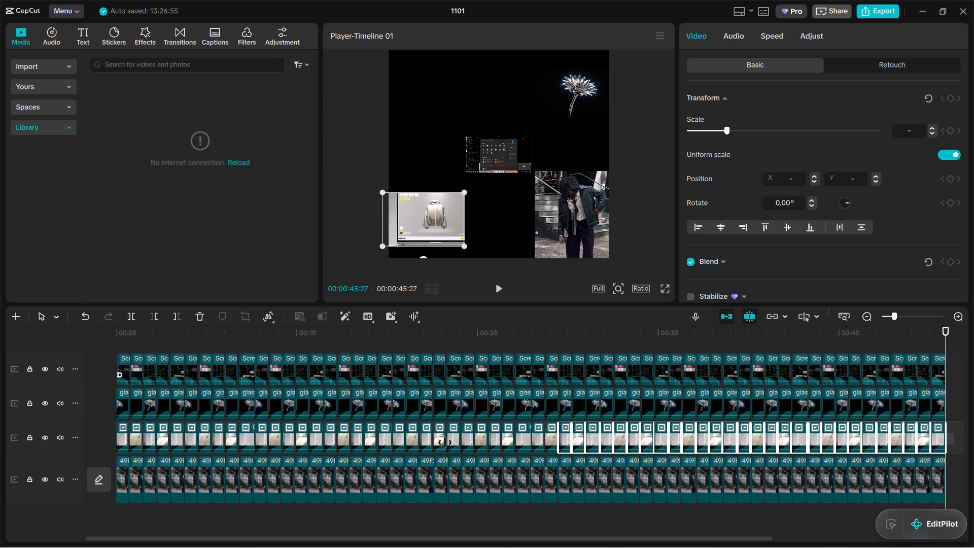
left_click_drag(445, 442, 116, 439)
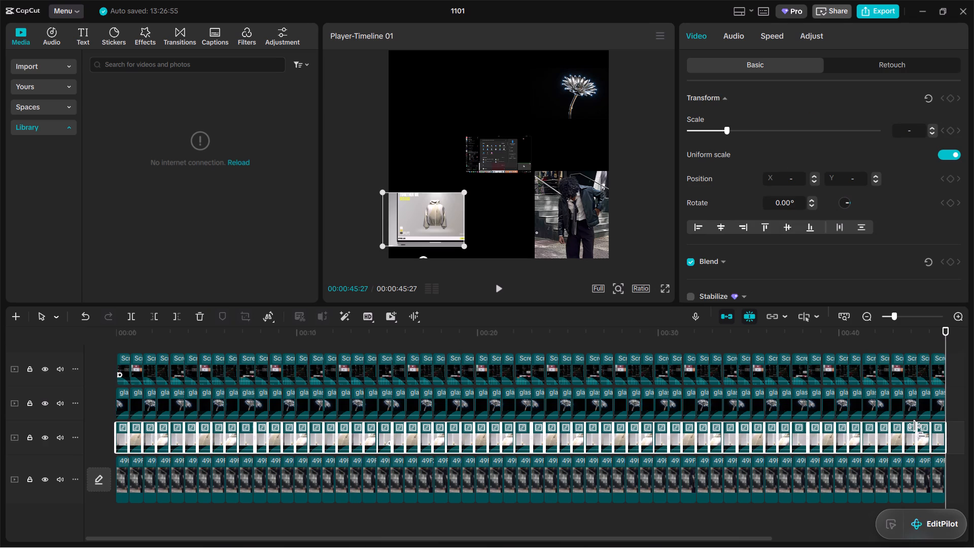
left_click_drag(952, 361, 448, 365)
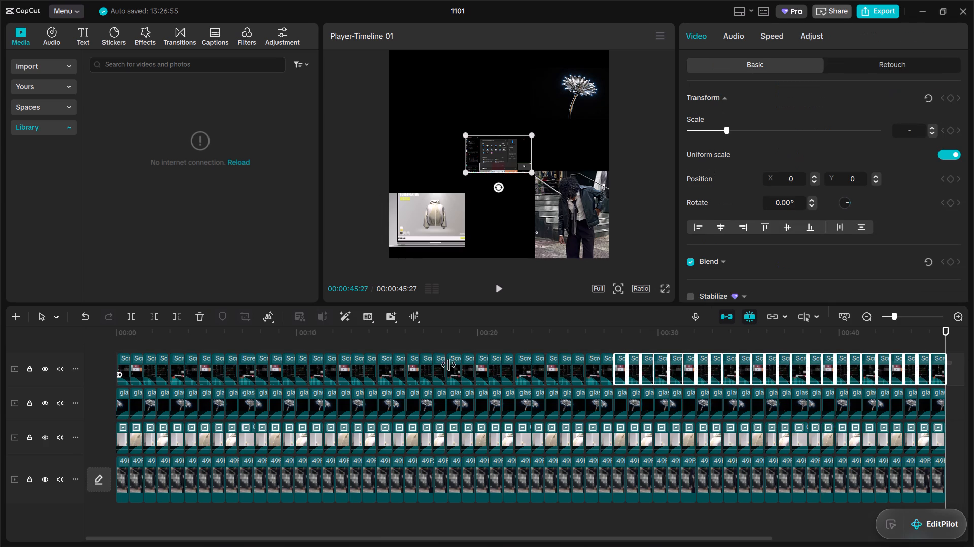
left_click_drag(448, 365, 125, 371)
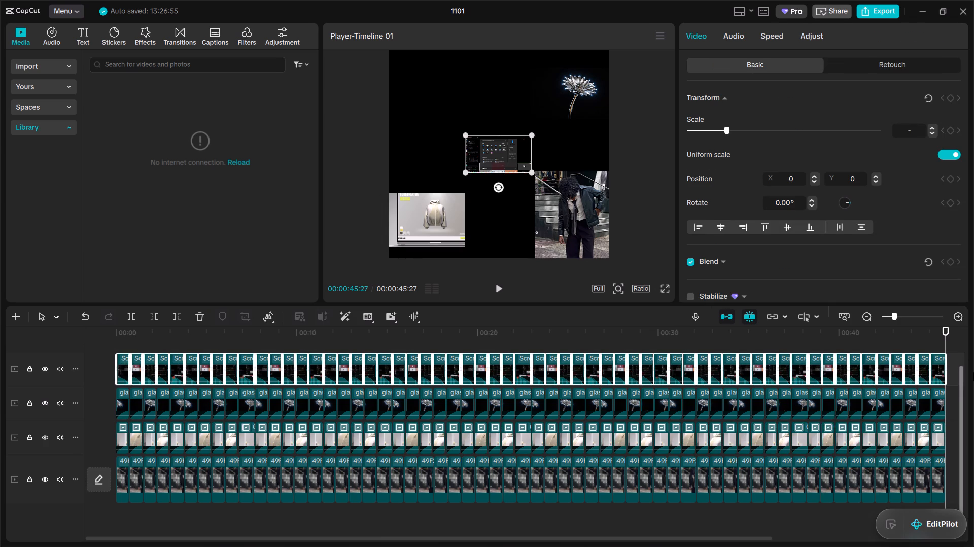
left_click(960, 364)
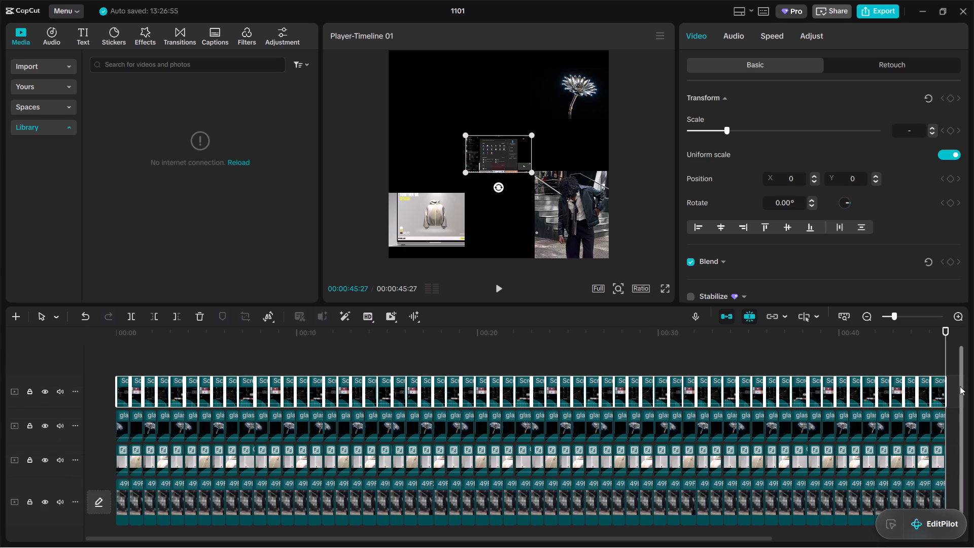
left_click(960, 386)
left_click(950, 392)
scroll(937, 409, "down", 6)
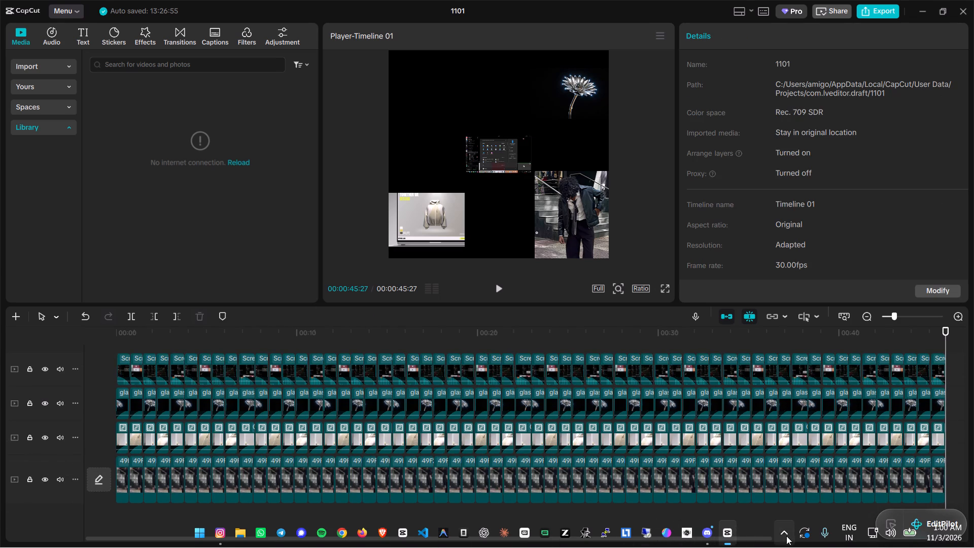
Show the hidden background app icons in the system tray.
left_click(786, 536)
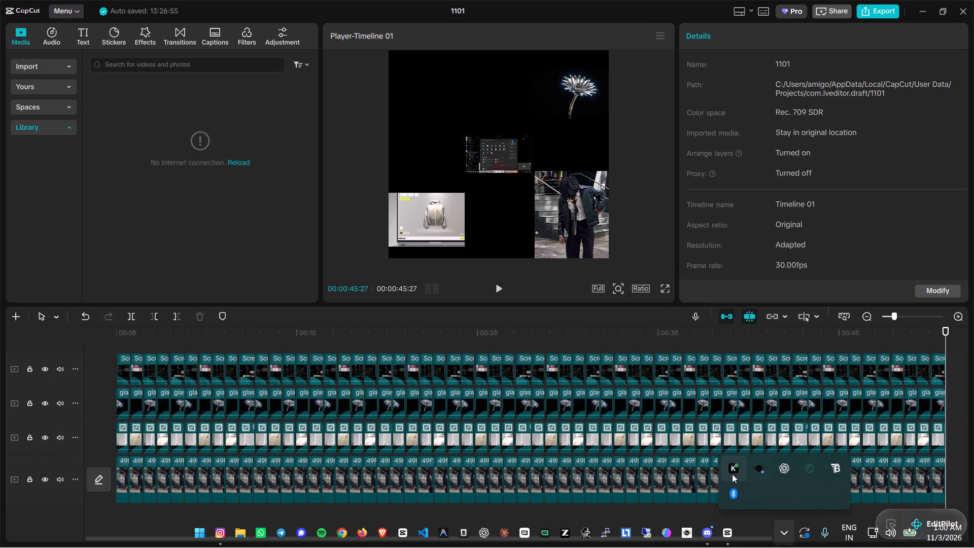
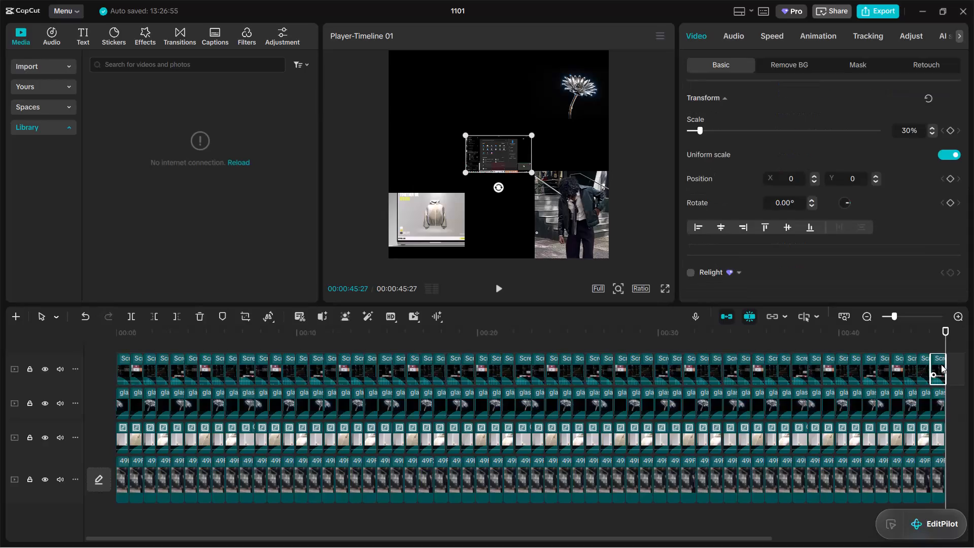
Cut all clips on the four tracks out of the timeline.
left_click(954, 474)
left_click(950, 483)
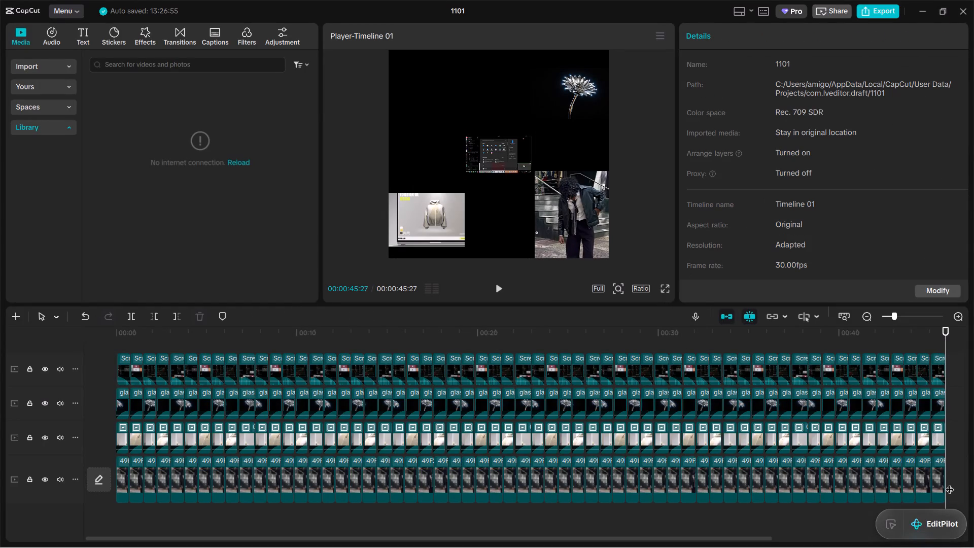
left_click_drag(952, 483, 301, 361)
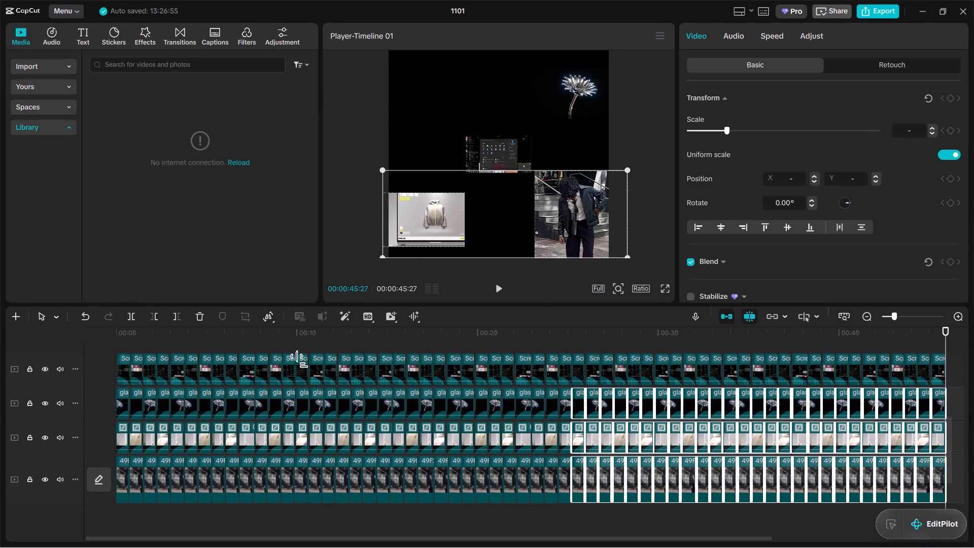
left_click_drag(301, 361, 63, 340)
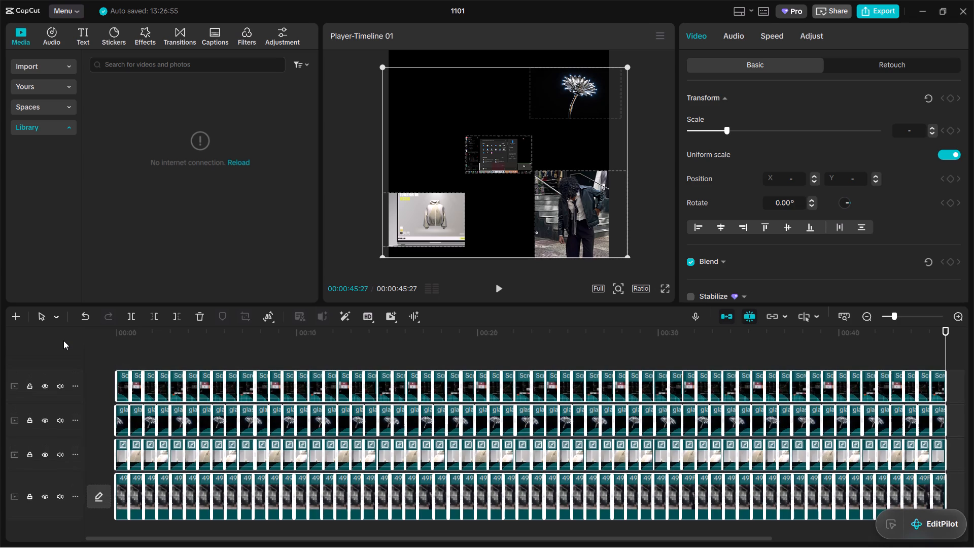
key("ctrl+x")
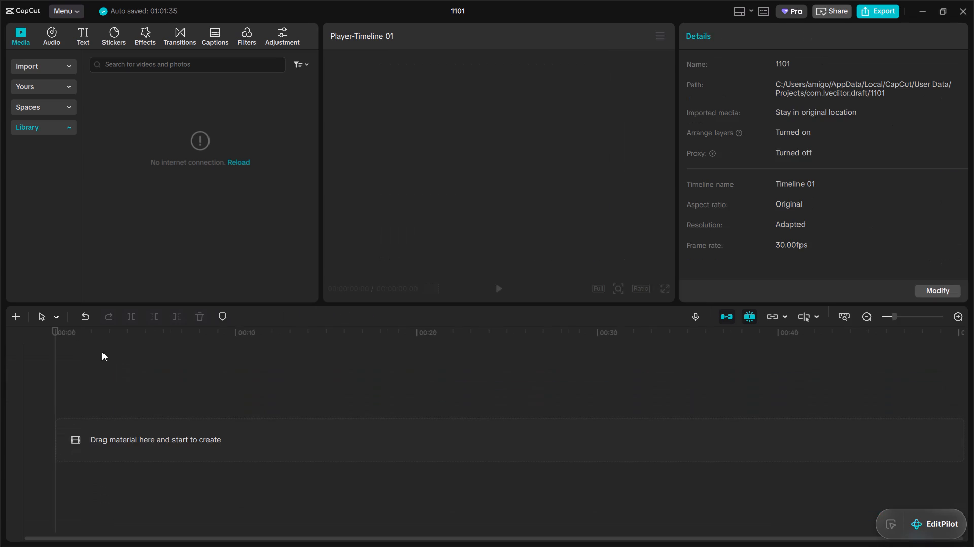
Paste the cut clips back into the empty timeline, starting at 00:00.
left_click(140, 440)
key("ctrl+v")
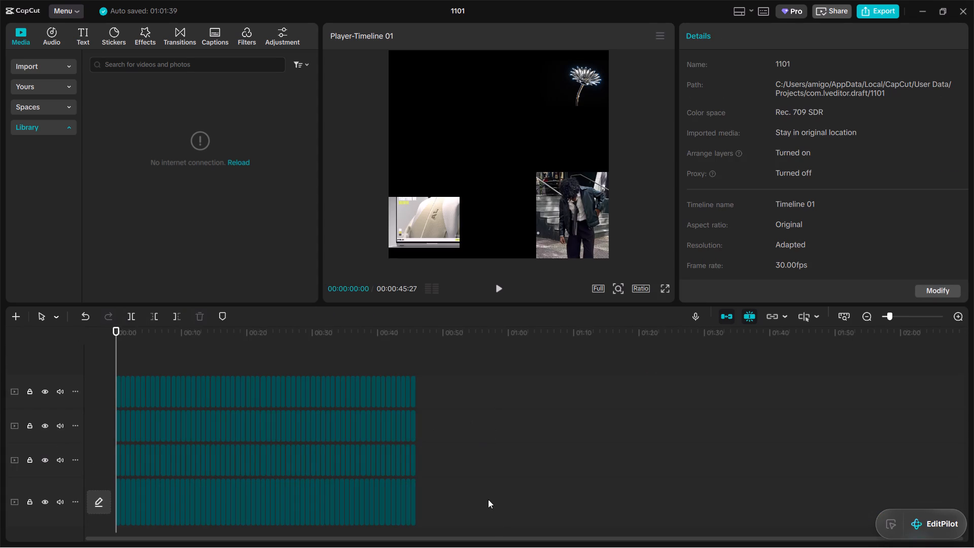
Paste a second copy of all the clips at the end of the first set, at 00:00:45:27.
left_click(492, 508)
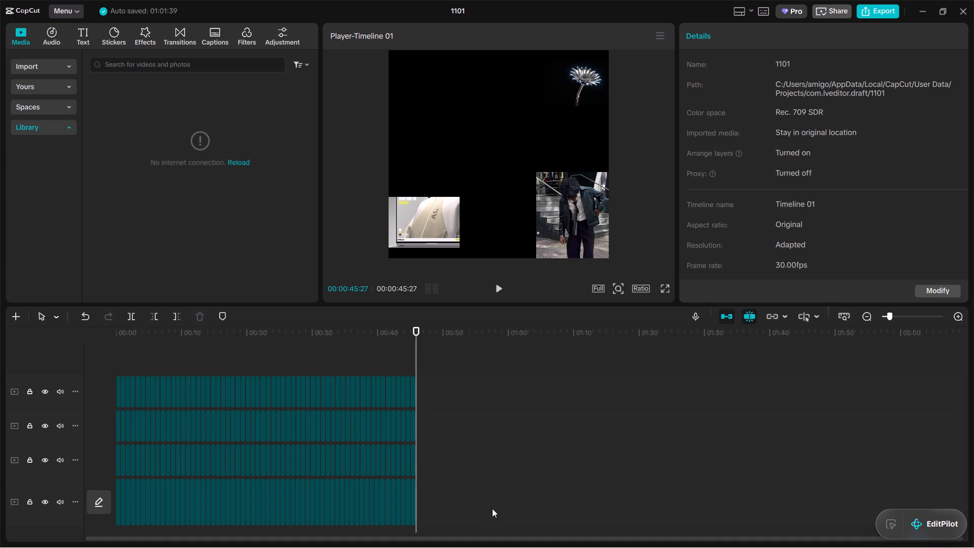
key("ctrl+v")
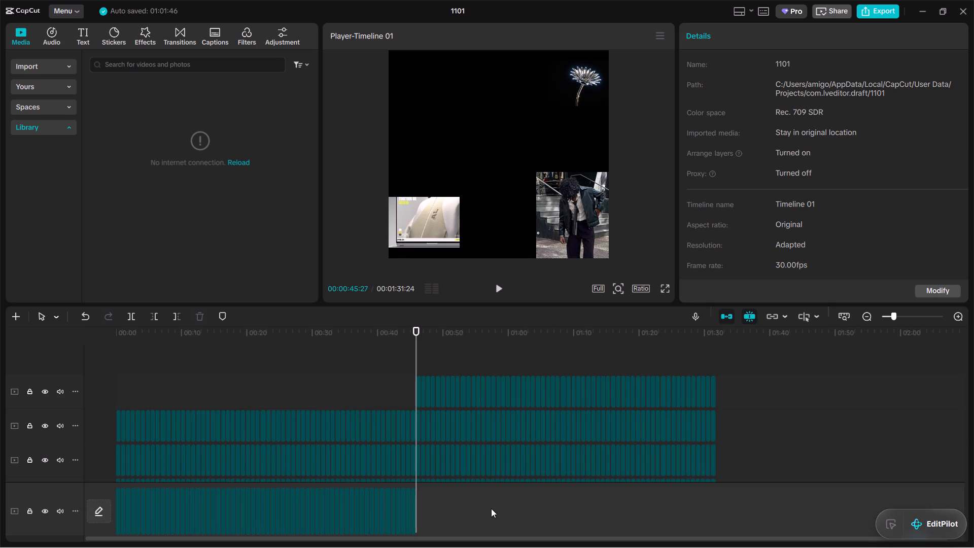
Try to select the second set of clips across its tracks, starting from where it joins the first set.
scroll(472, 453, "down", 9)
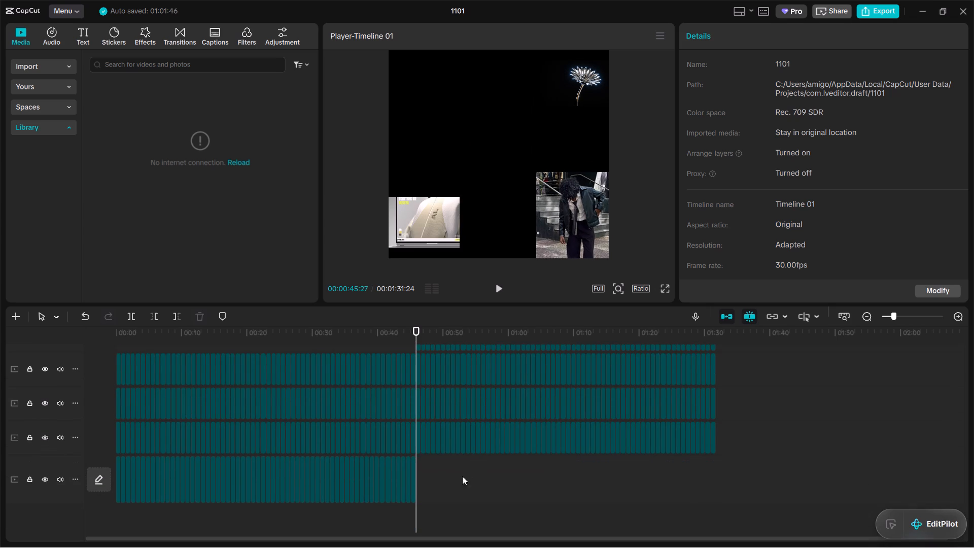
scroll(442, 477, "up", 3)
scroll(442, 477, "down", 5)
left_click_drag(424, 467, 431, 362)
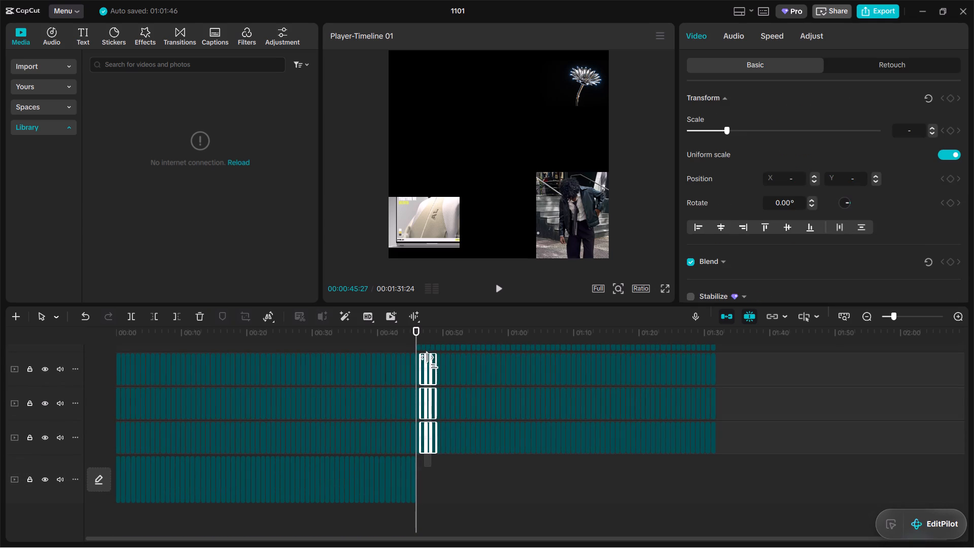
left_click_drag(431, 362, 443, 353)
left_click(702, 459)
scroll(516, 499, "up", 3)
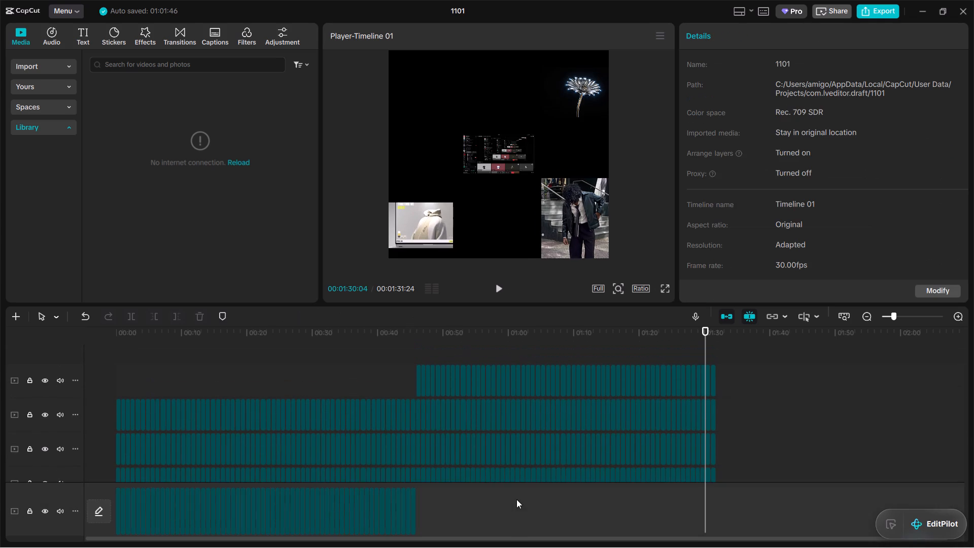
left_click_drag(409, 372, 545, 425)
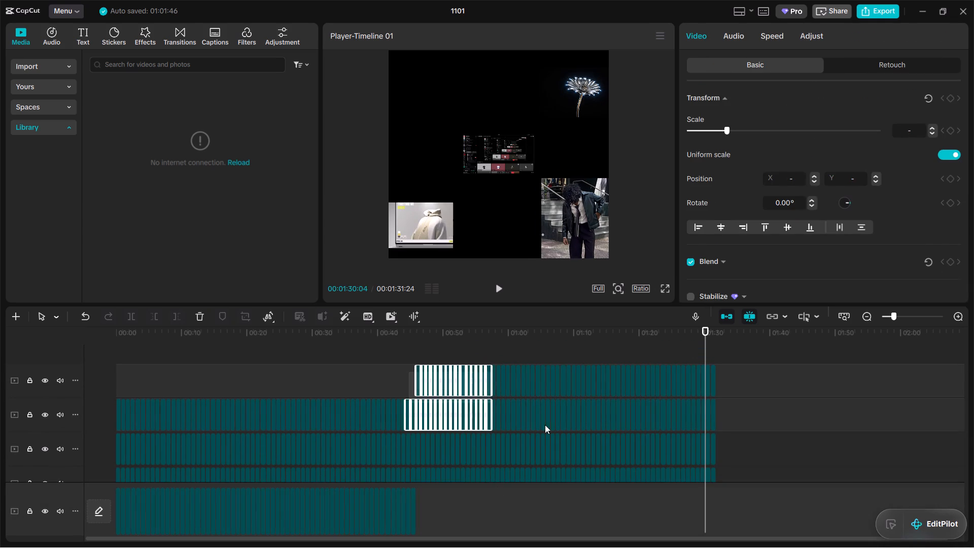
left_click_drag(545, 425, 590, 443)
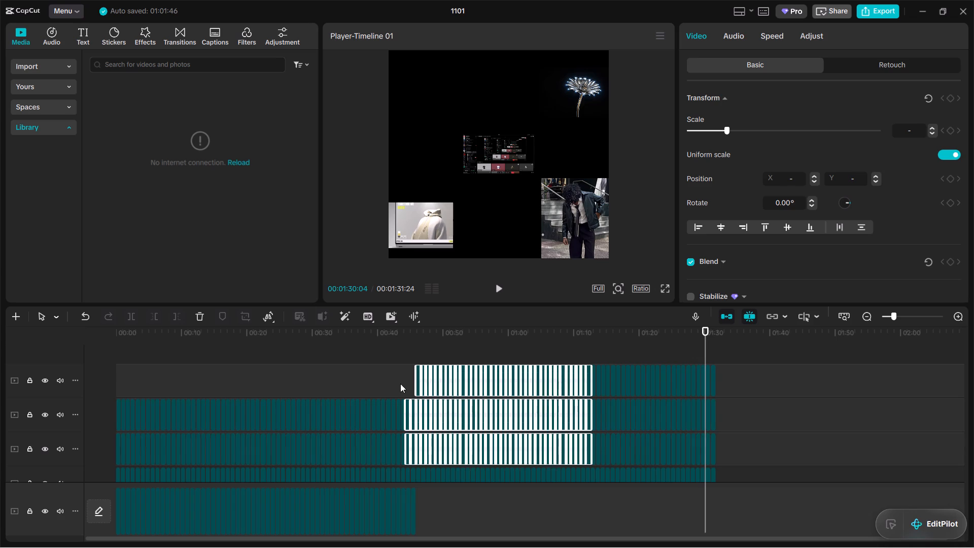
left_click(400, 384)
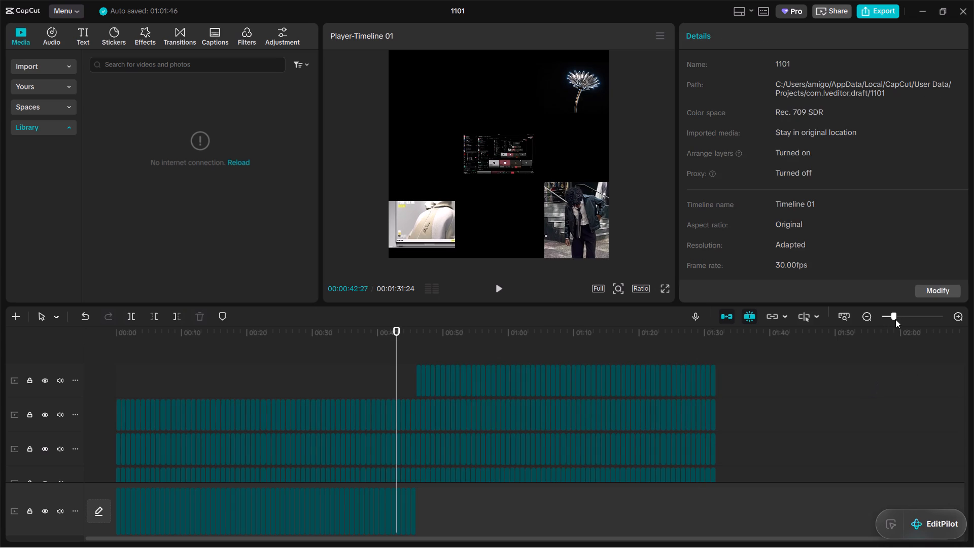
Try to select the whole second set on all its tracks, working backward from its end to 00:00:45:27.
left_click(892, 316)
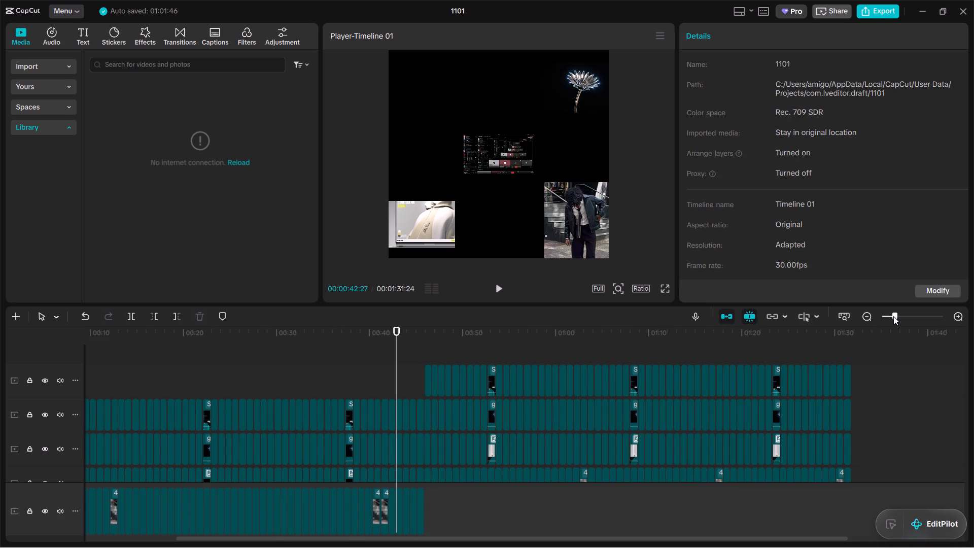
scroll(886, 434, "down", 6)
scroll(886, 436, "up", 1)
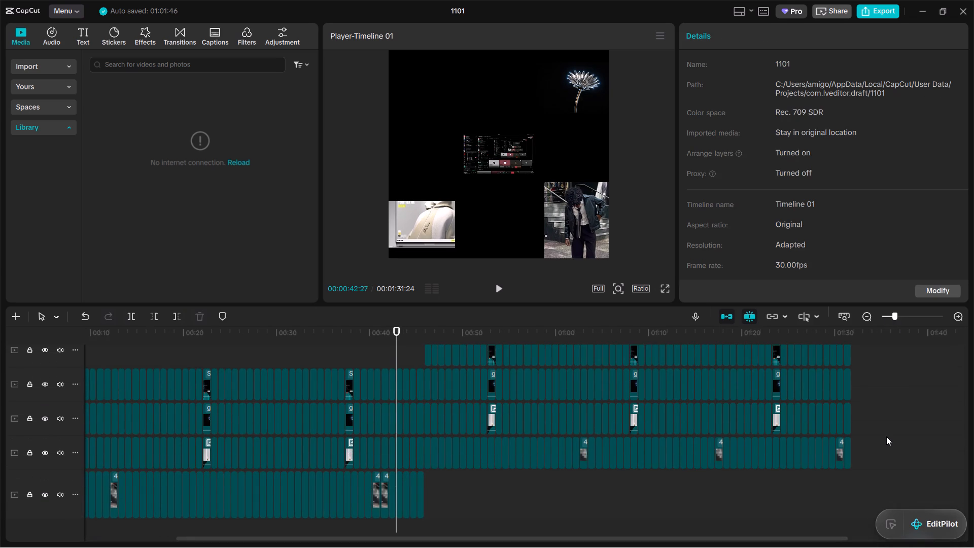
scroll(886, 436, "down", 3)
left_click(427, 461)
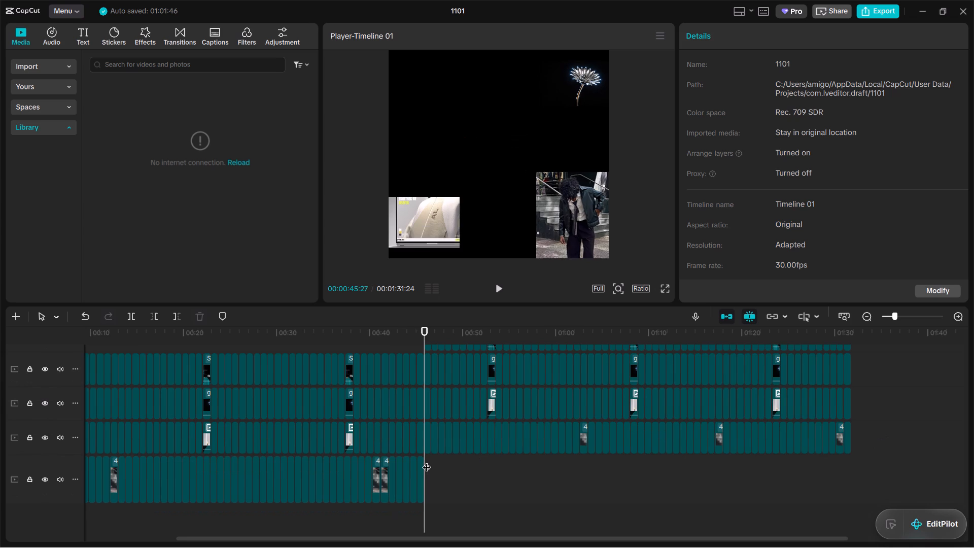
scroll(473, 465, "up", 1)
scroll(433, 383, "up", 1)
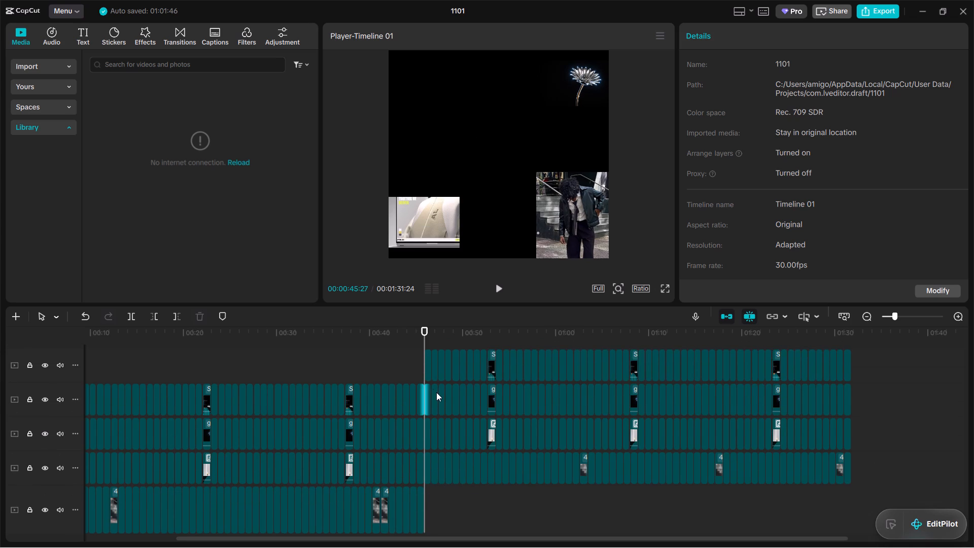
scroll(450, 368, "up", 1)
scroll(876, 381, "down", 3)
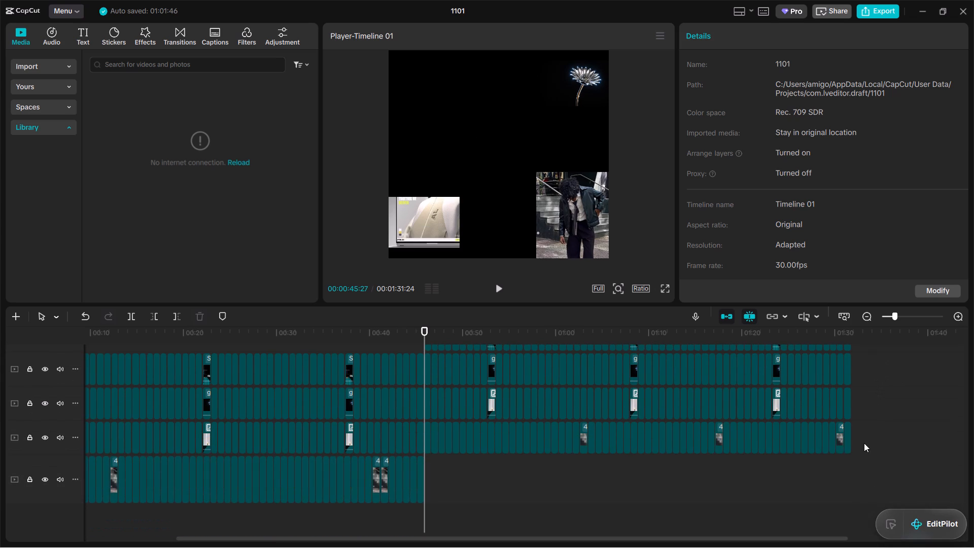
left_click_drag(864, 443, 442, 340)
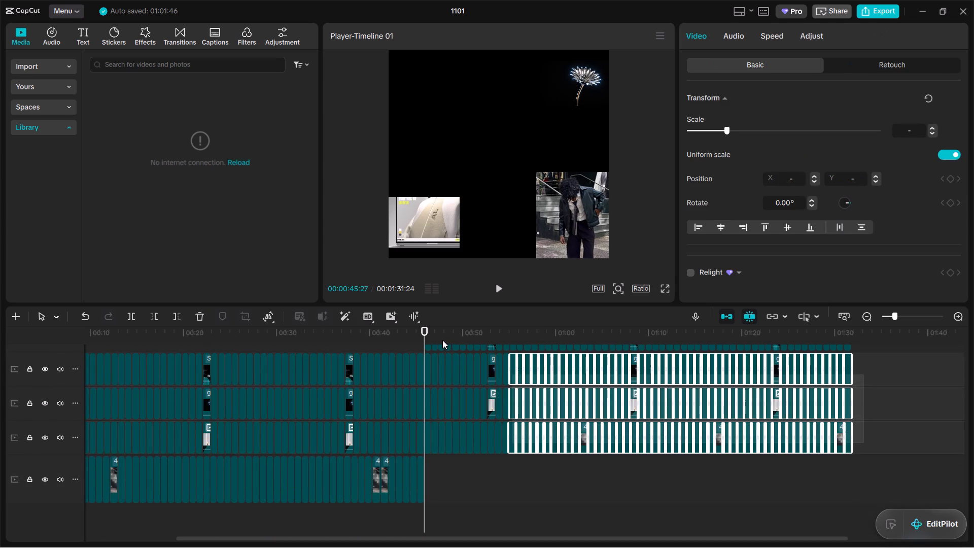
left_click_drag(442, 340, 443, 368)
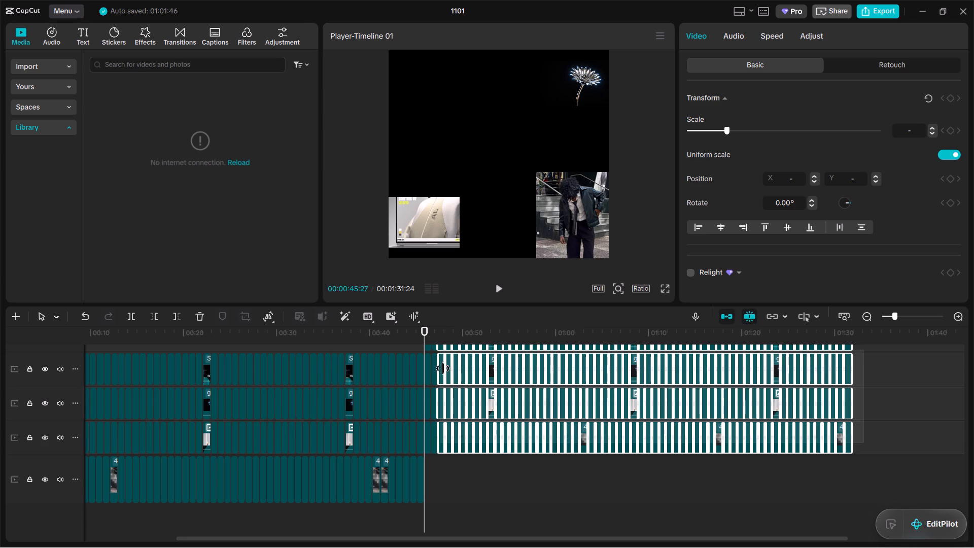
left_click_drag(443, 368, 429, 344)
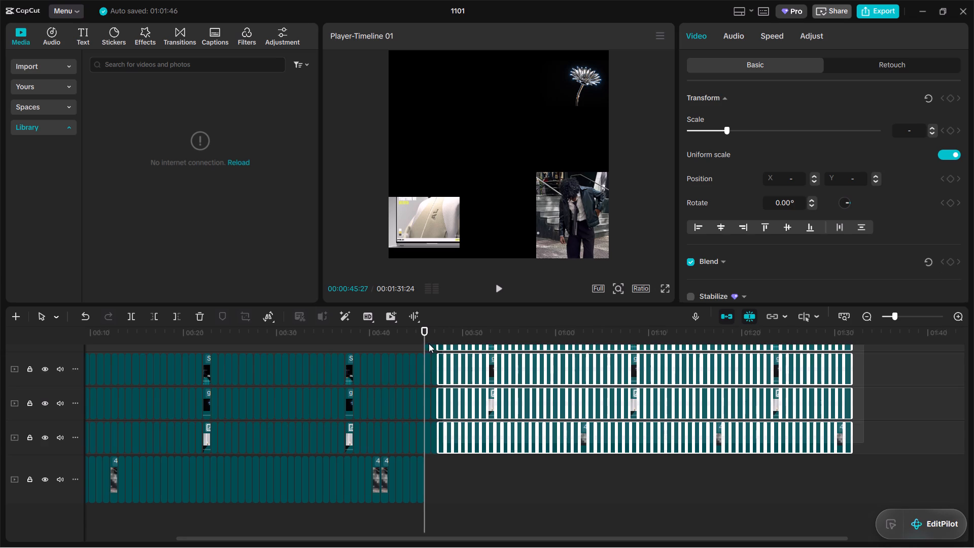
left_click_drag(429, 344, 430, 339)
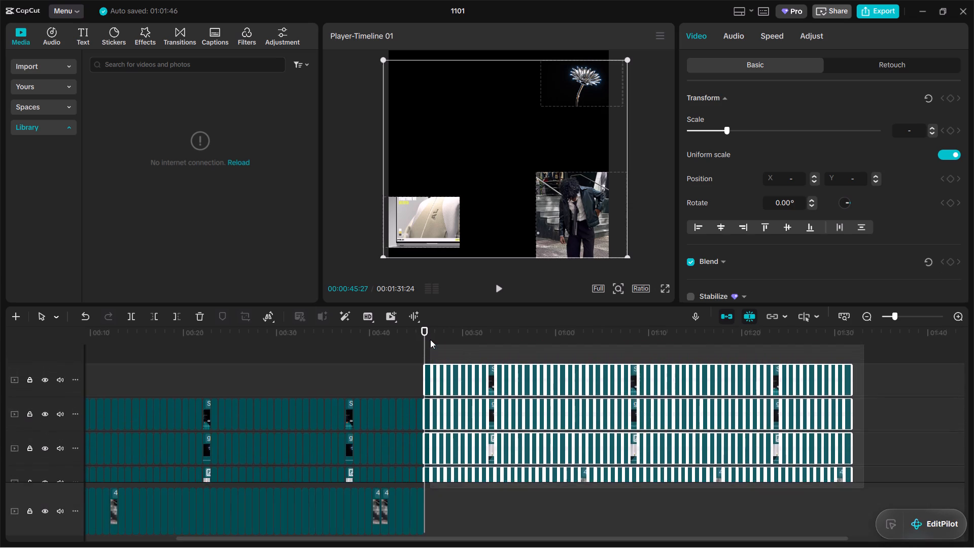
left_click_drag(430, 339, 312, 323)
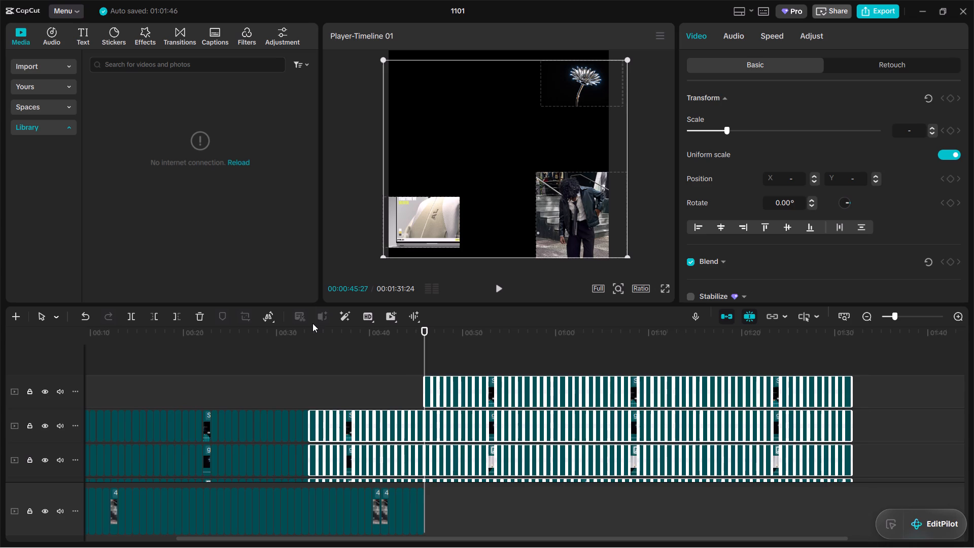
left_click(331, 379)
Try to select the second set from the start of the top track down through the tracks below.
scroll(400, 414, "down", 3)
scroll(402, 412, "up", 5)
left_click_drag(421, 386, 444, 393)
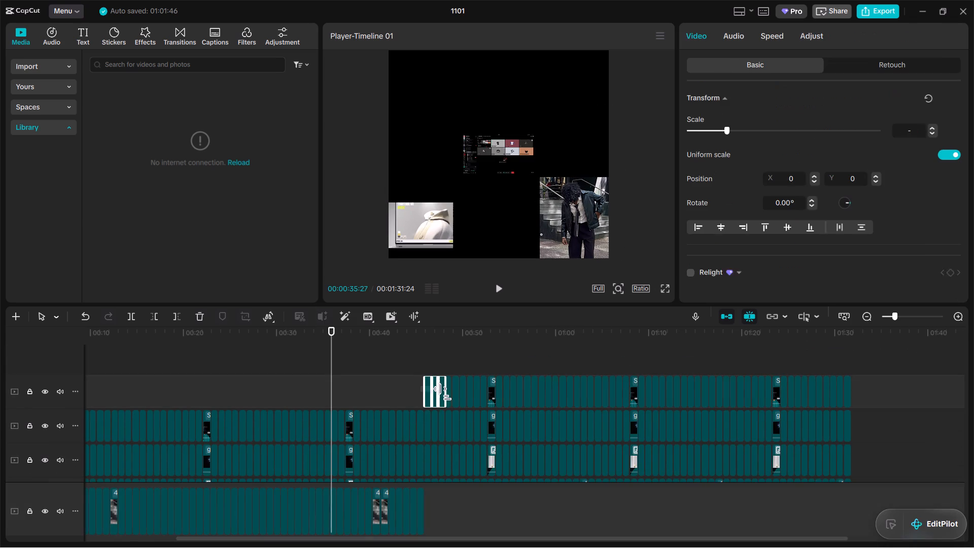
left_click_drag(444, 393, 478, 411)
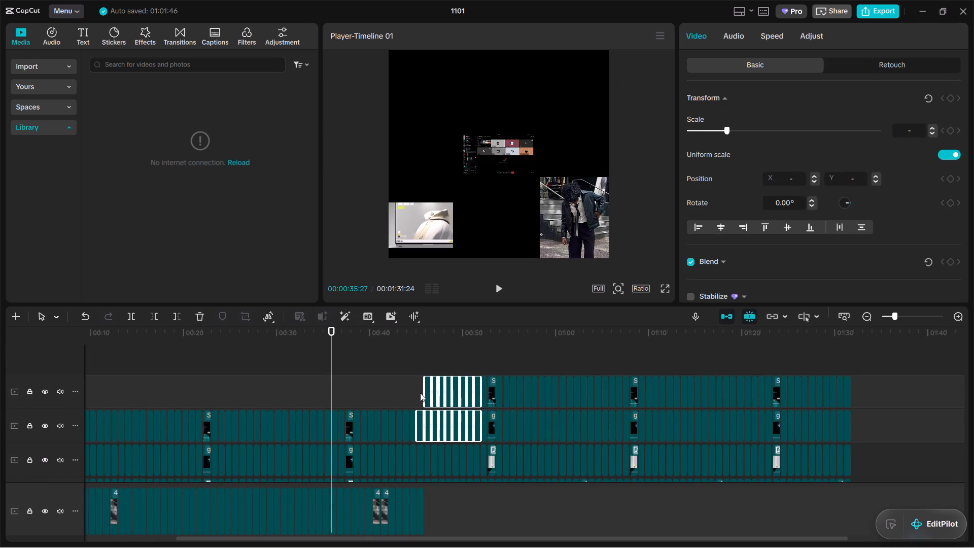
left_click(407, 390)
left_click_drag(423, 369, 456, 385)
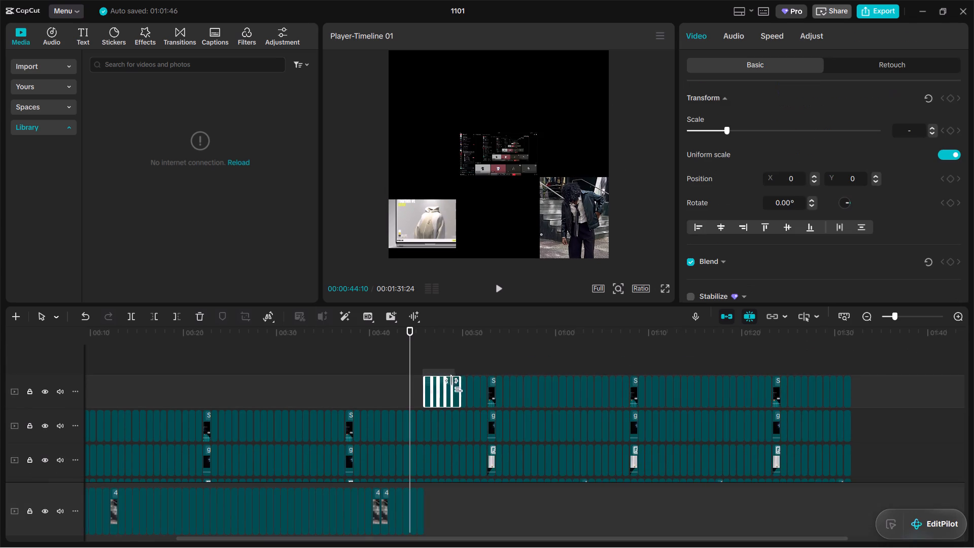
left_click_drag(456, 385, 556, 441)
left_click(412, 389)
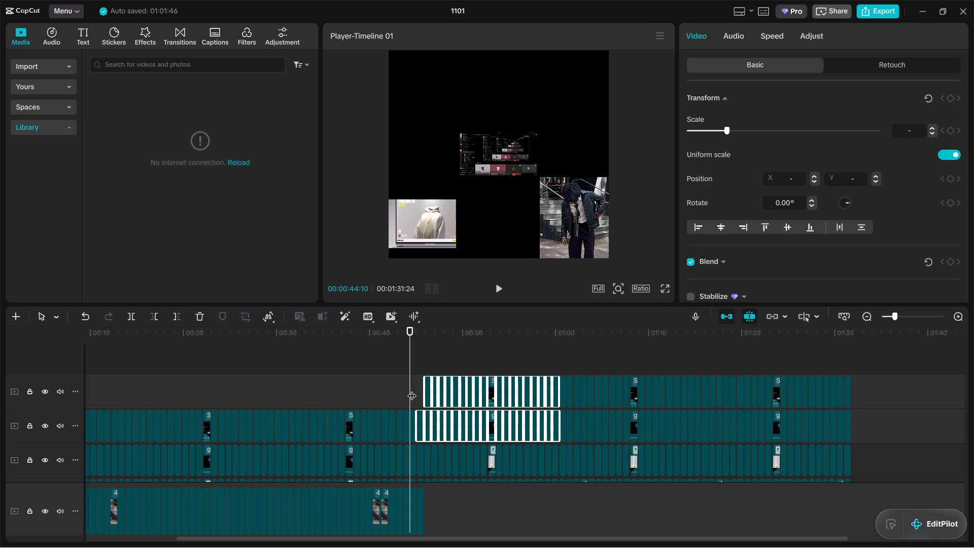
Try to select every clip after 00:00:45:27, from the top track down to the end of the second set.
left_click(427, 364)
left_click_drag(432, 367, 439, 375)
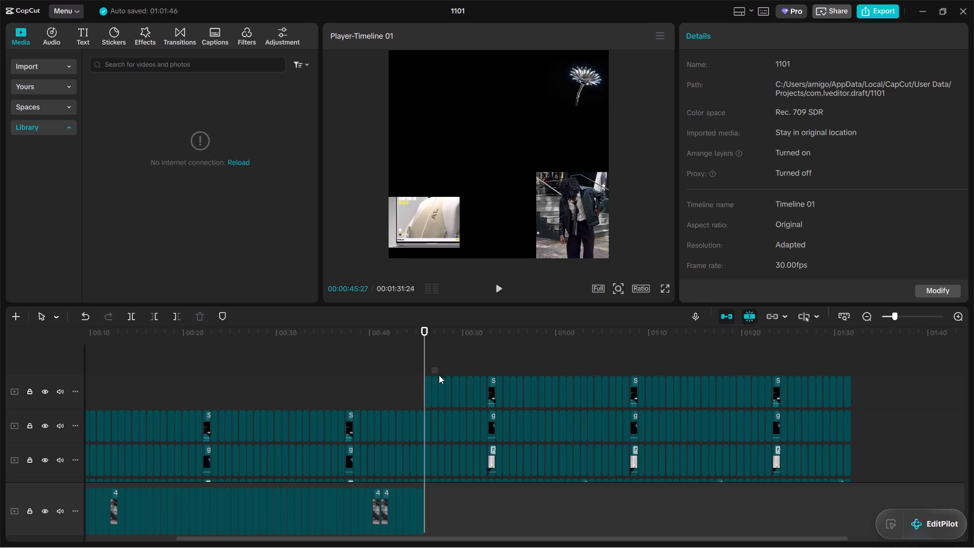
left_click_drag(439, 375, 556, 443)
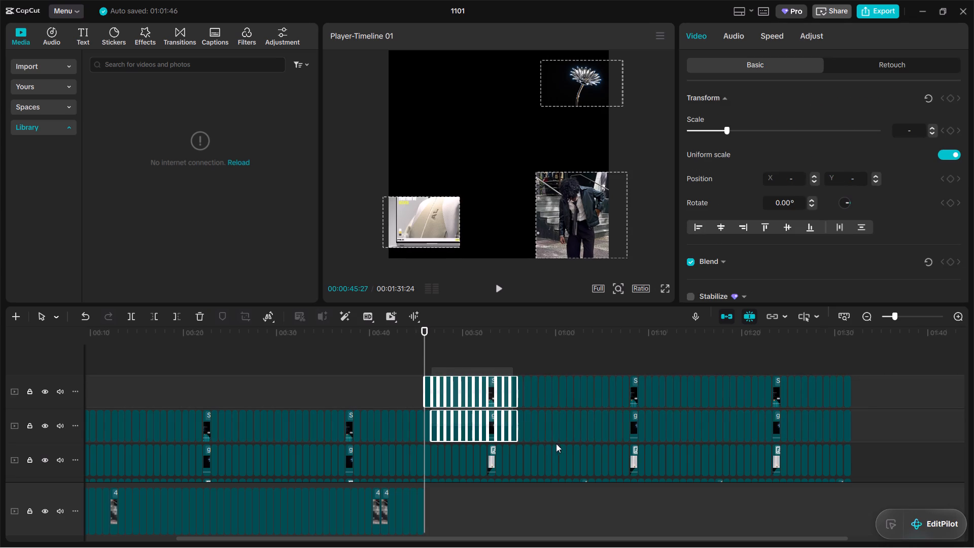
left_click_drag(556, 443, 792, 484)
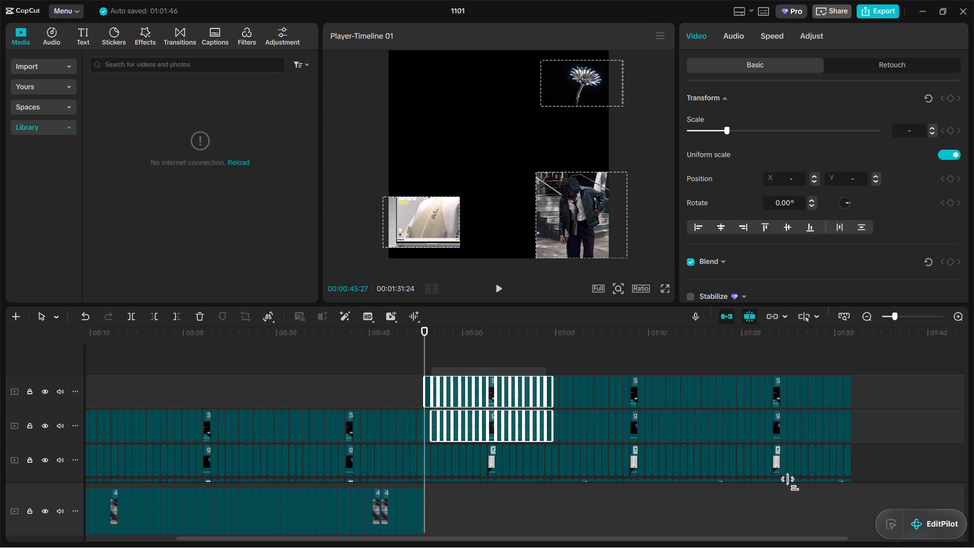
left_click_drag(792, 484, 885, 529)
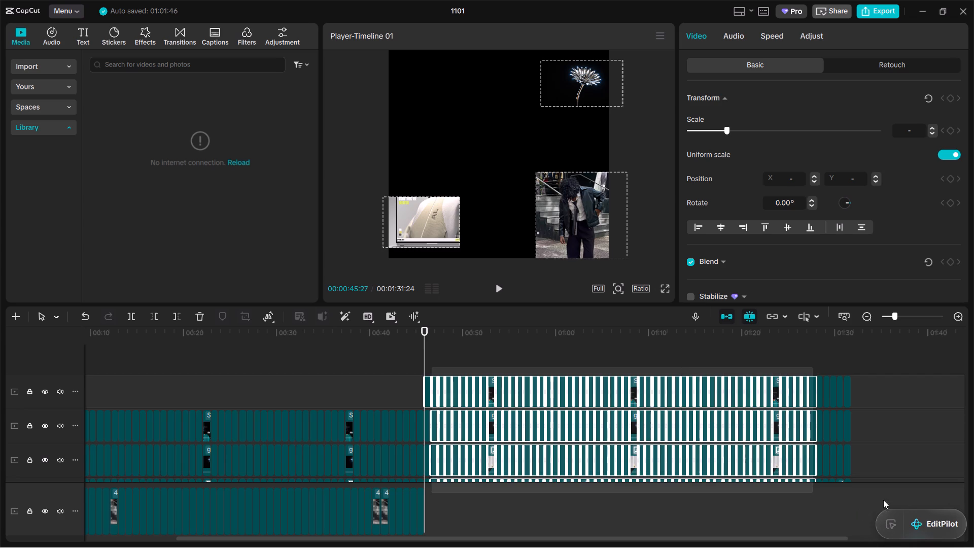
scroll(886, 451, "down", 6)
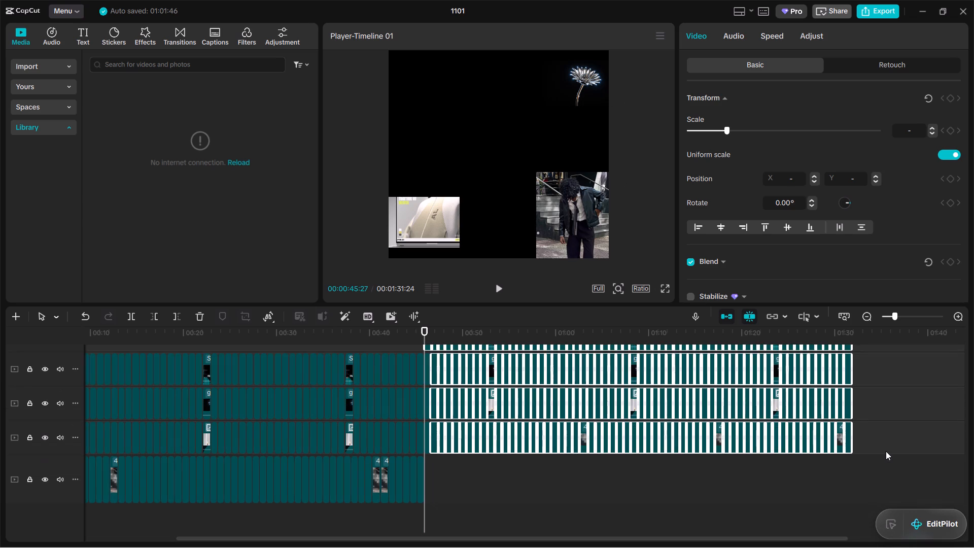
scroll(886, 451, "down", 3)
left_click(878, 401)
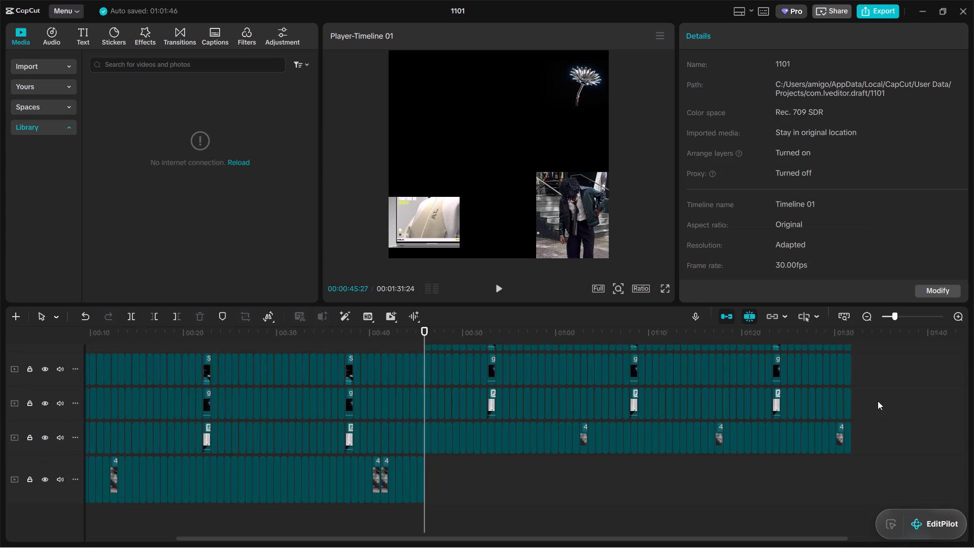
Enlarge the timeline area so that all five tracks fit in view at once.
left_click(423, 350)
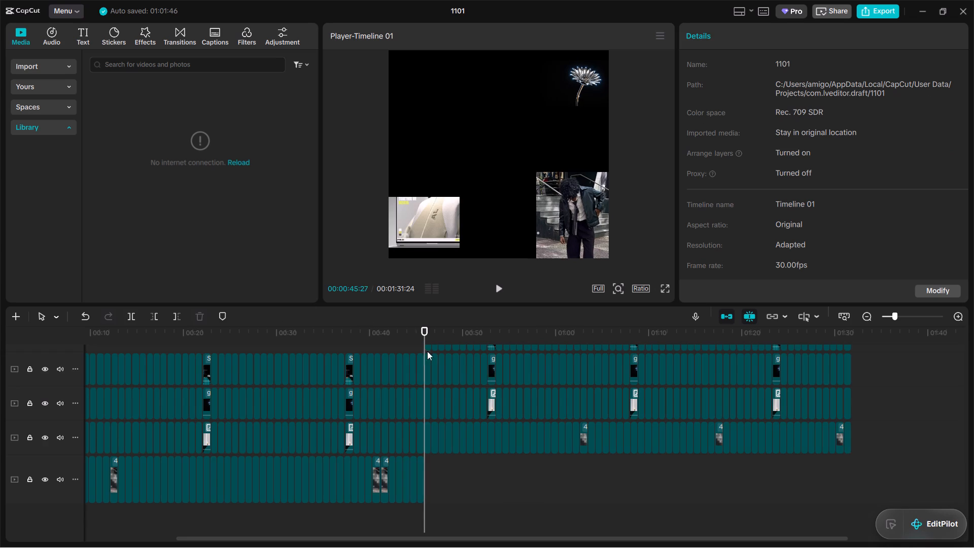
scroll(476, 475, "up", 4)
scroll(475, 486, "down", 4)
scroll(474, 483, "up", 1)
scroll(474, 483, "down", 3)
left_click_drag(543, 305, 571, 162)
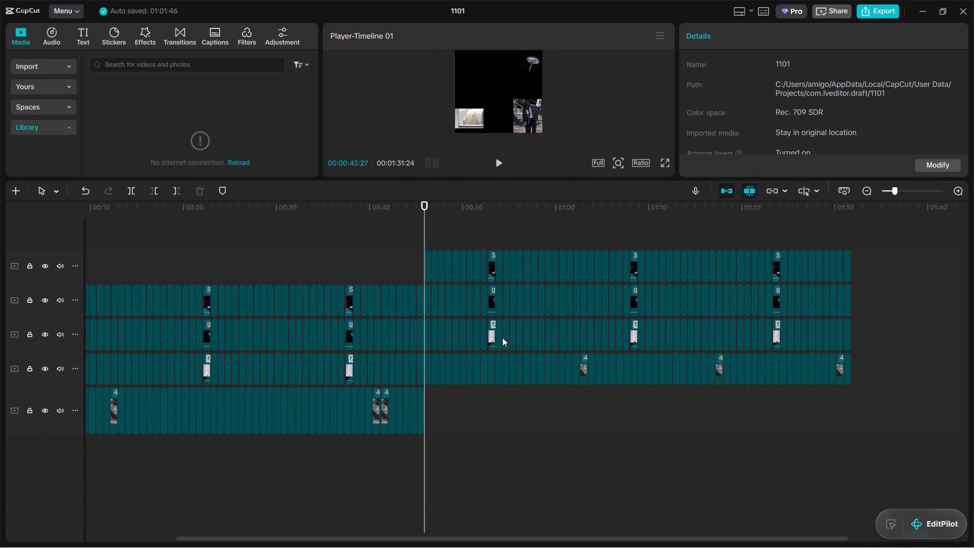
scroll(486, 461, "up", 7)
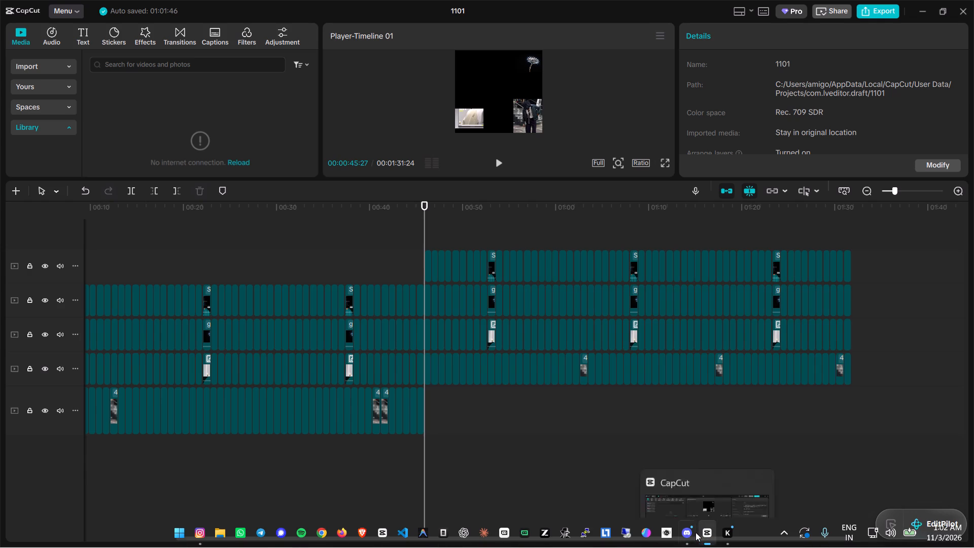
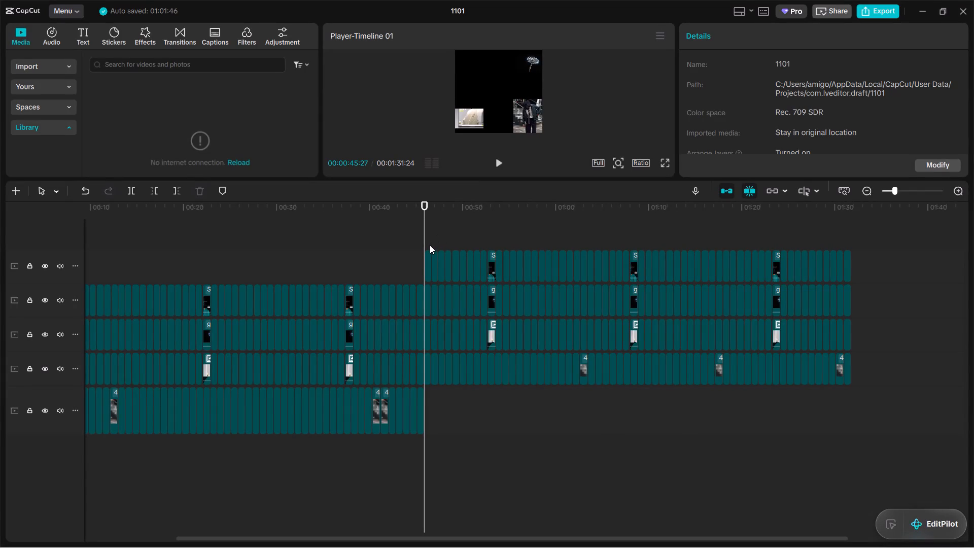
Cut the whole second set of clips on the upper four tracks, from 00:00:45:27 to the end of the timeline.
left_click_drag(430, 245, 433, 281)
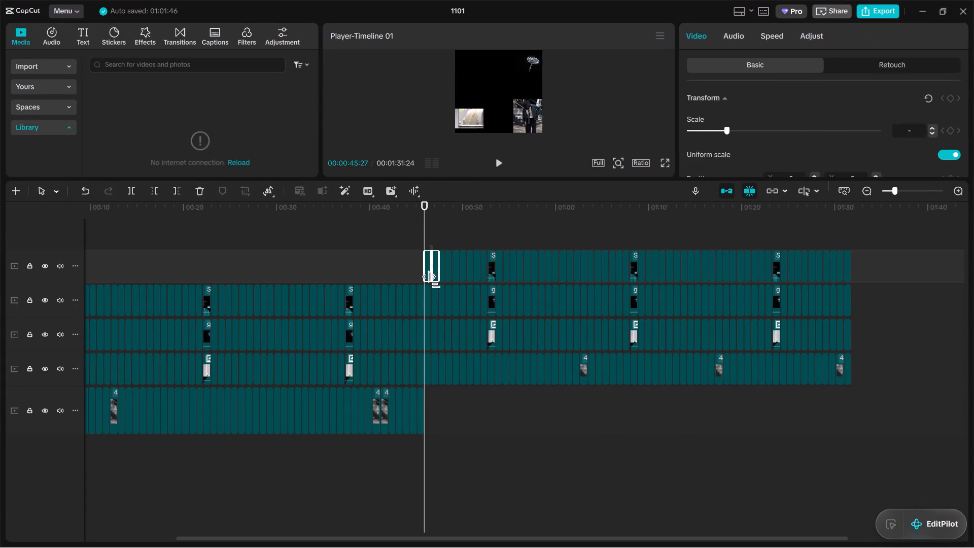
left_click_drag(433, 281, 434, 331)
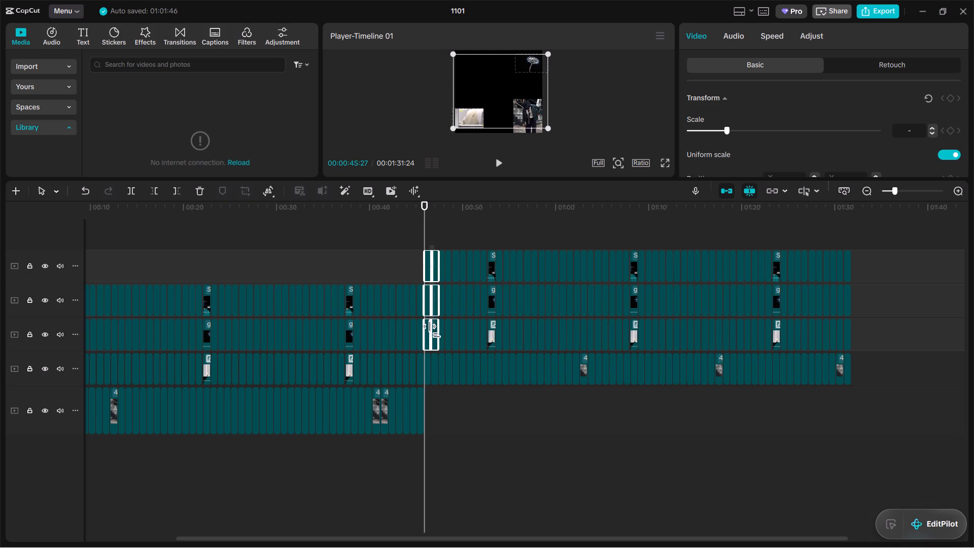
left_click_drag(434, 331, 436, 370)
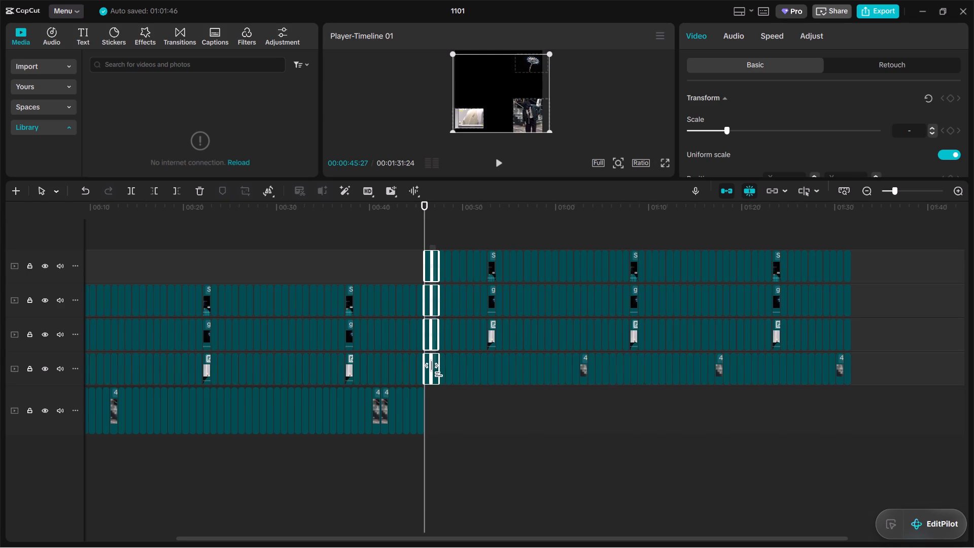
left_click_drag(436, 370, 681, 372)
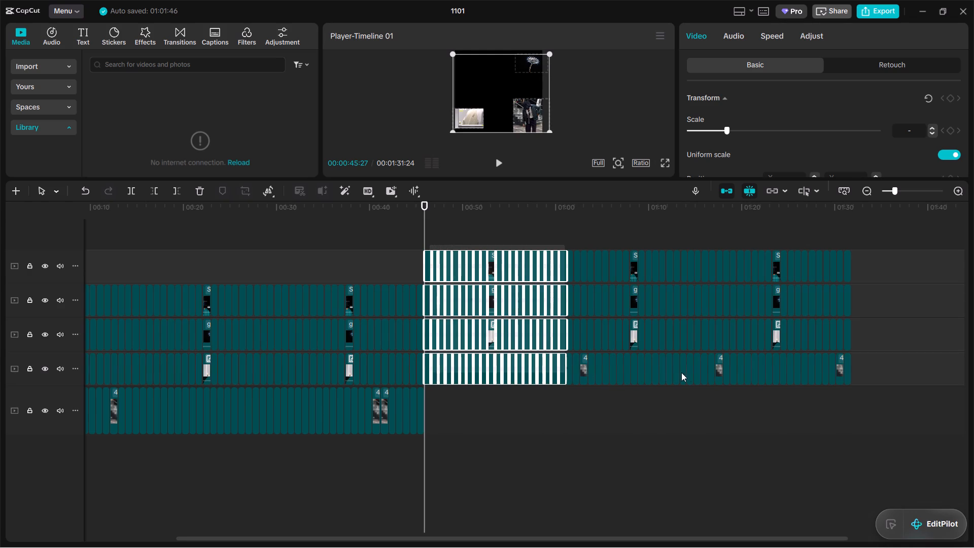
left_click_drag(681, 372, 880, 377)
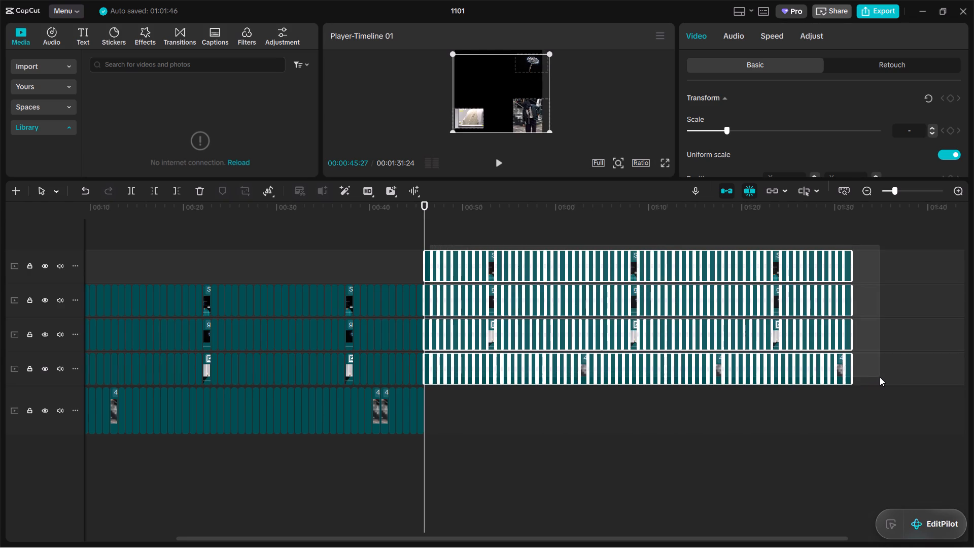
left_click_drag(880, 377, 874, 394)
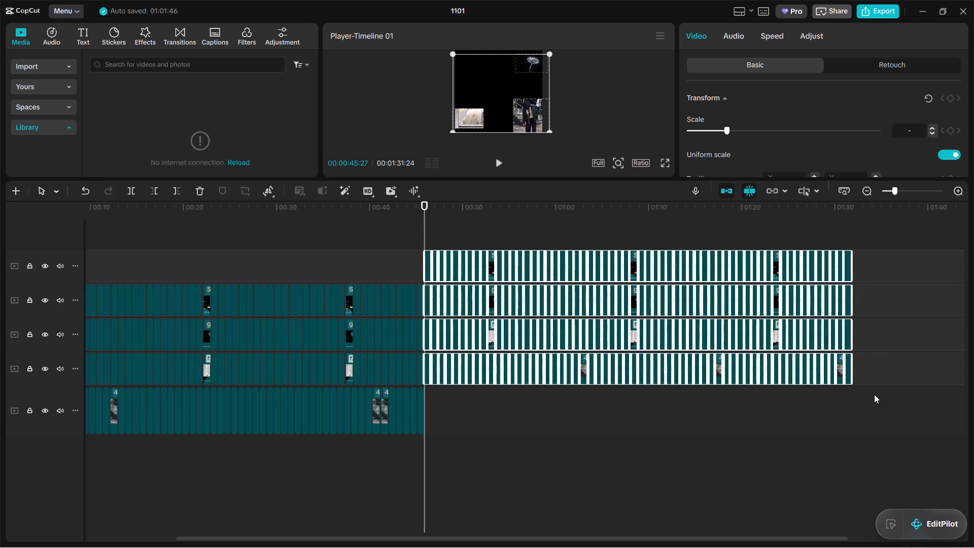
key("ctrl+x")
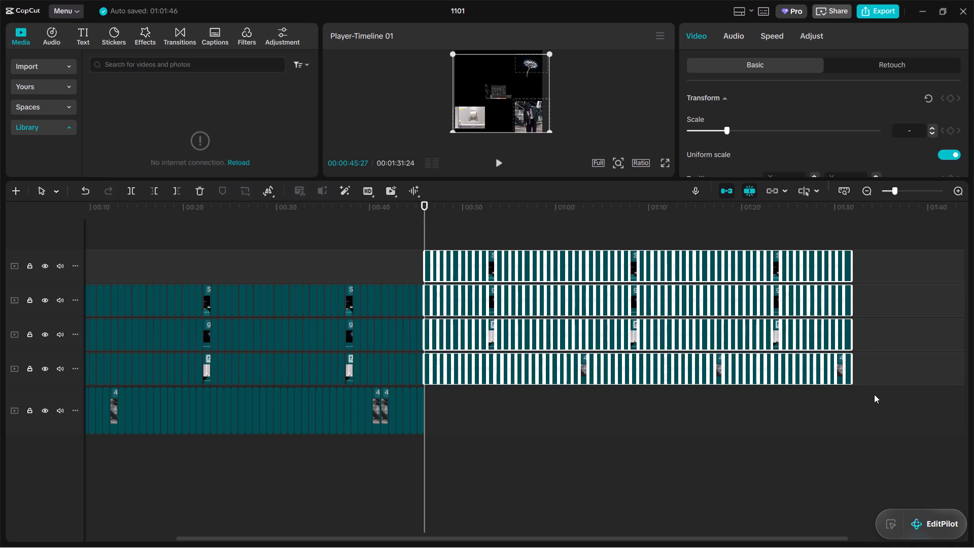
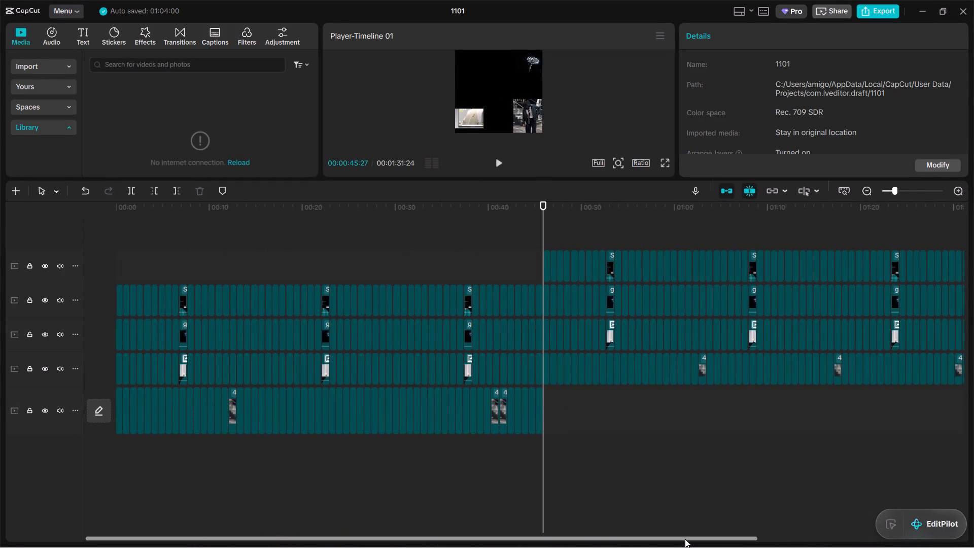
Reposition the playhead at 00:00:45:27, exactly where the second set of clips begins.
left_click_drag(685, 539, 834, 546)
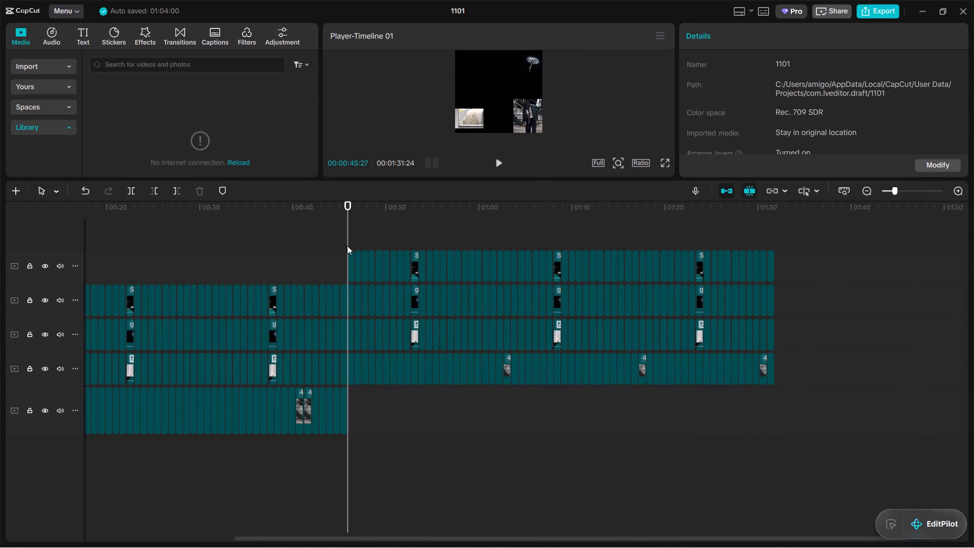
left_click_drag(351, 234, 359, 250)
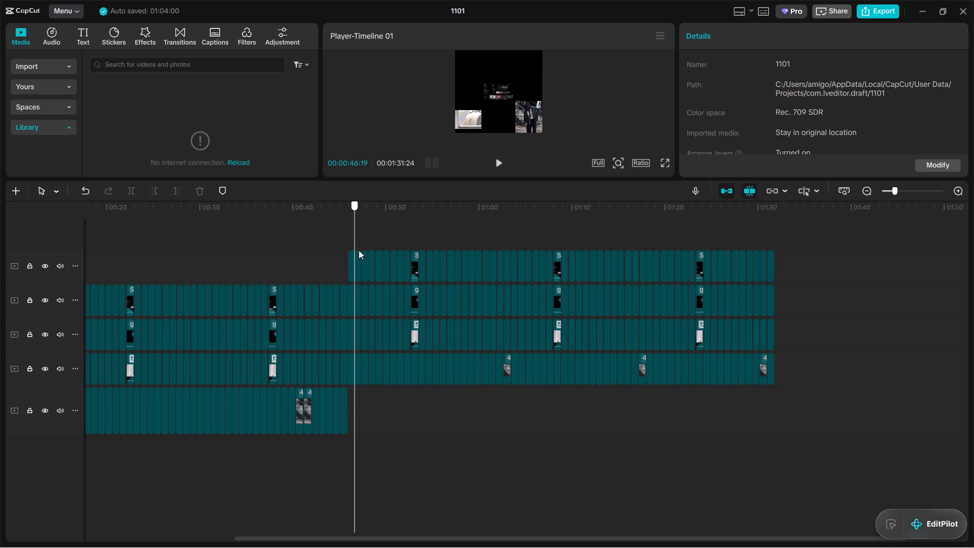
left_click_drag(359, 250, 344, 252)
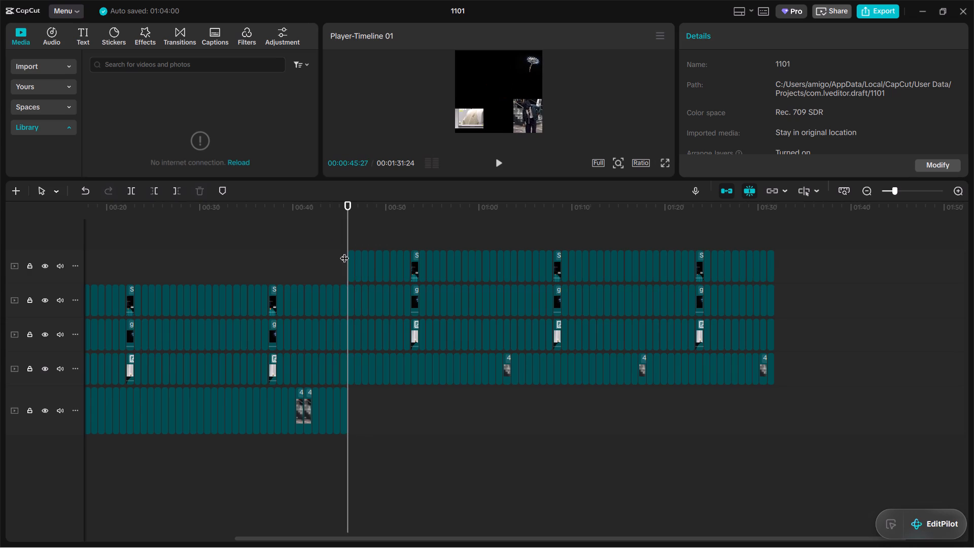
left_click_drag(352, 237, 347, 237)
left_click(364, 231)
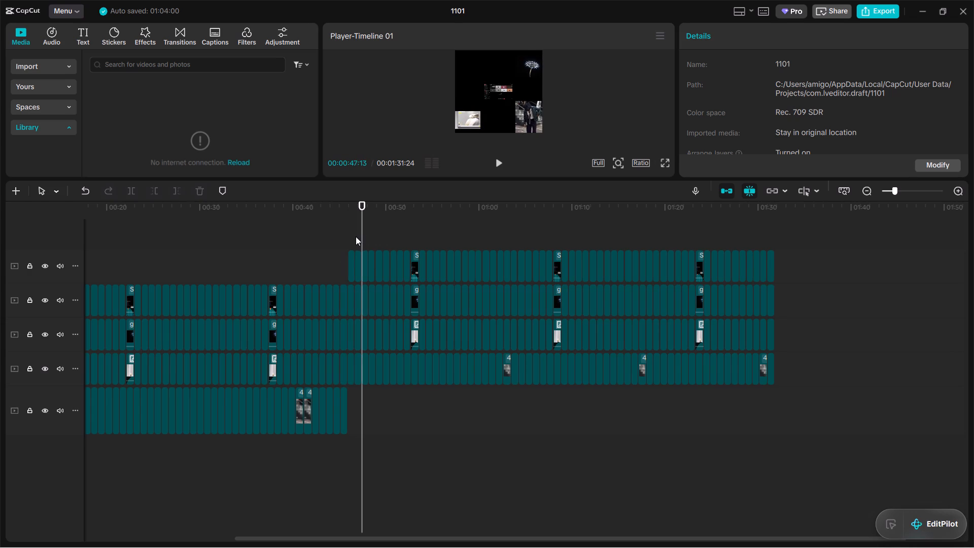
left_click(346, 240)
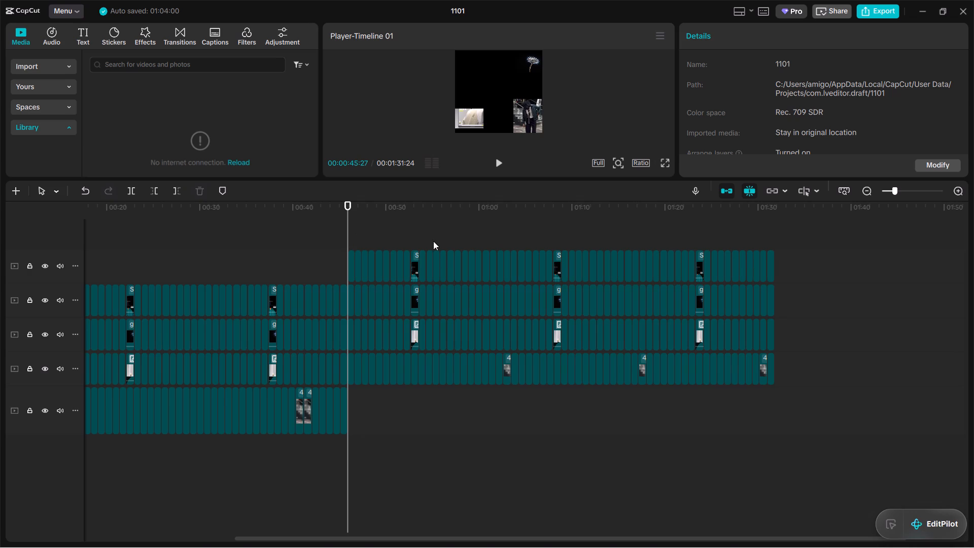
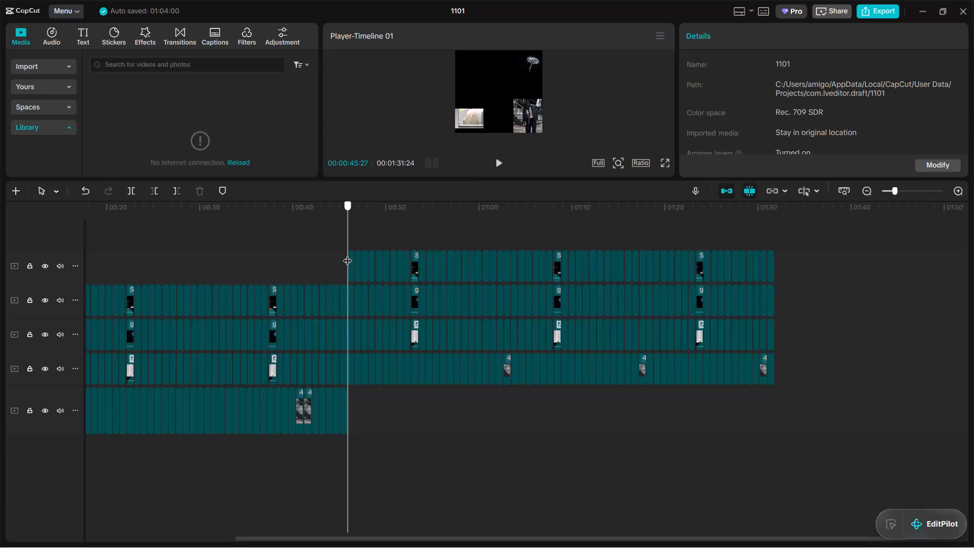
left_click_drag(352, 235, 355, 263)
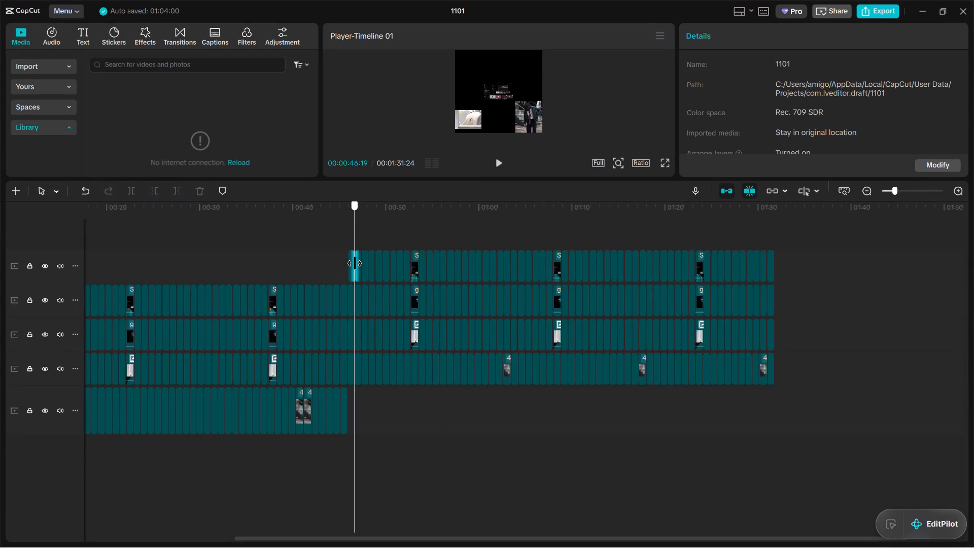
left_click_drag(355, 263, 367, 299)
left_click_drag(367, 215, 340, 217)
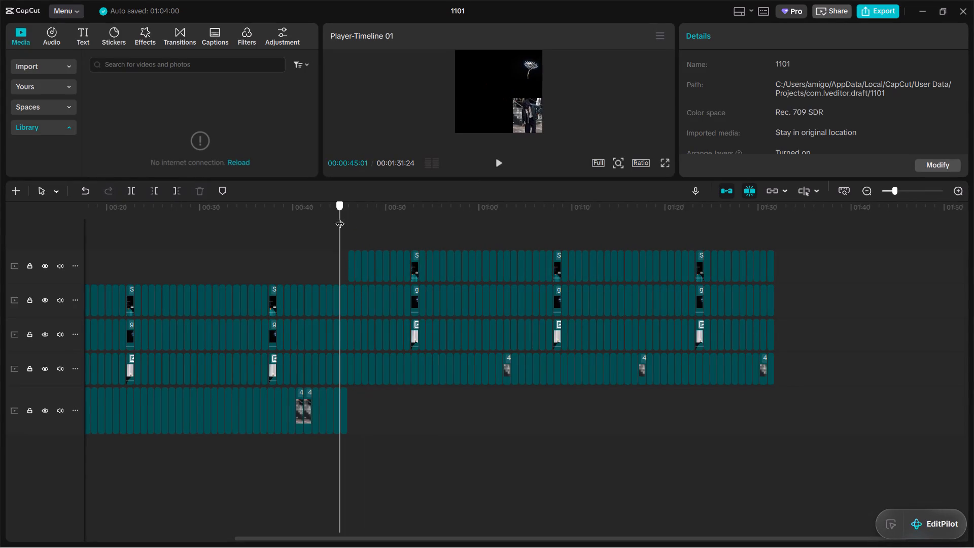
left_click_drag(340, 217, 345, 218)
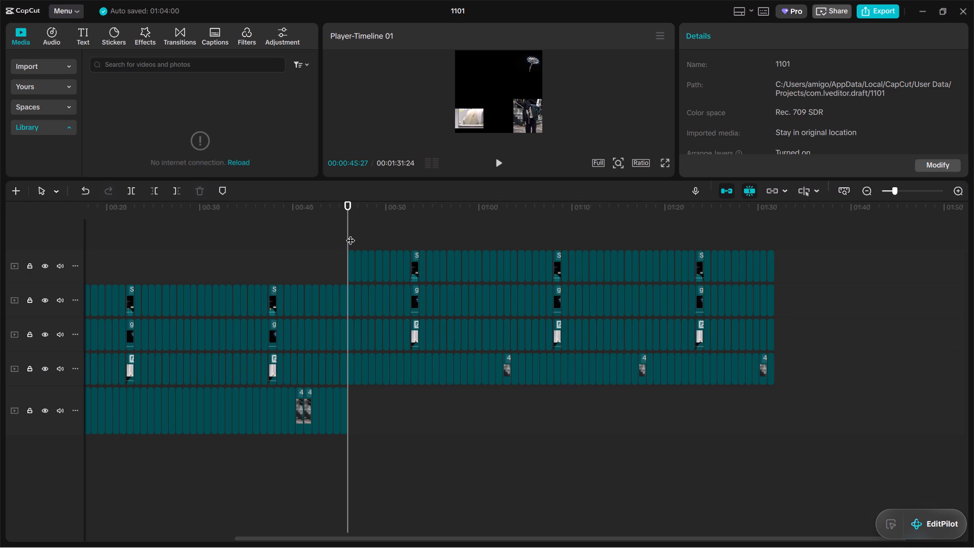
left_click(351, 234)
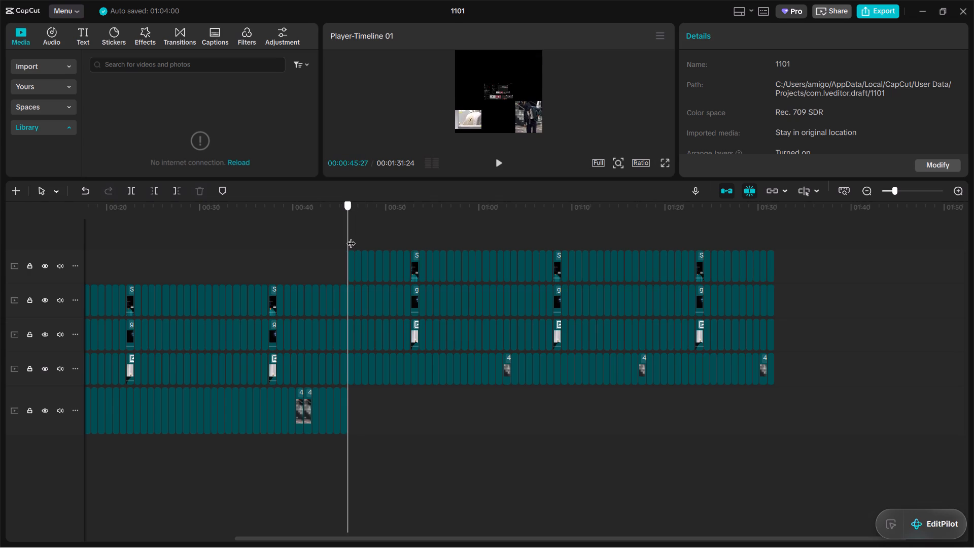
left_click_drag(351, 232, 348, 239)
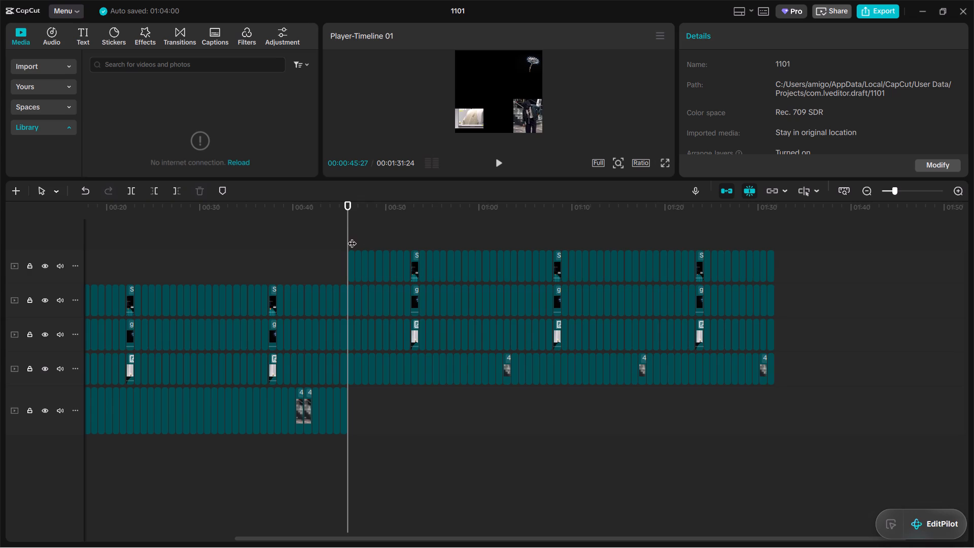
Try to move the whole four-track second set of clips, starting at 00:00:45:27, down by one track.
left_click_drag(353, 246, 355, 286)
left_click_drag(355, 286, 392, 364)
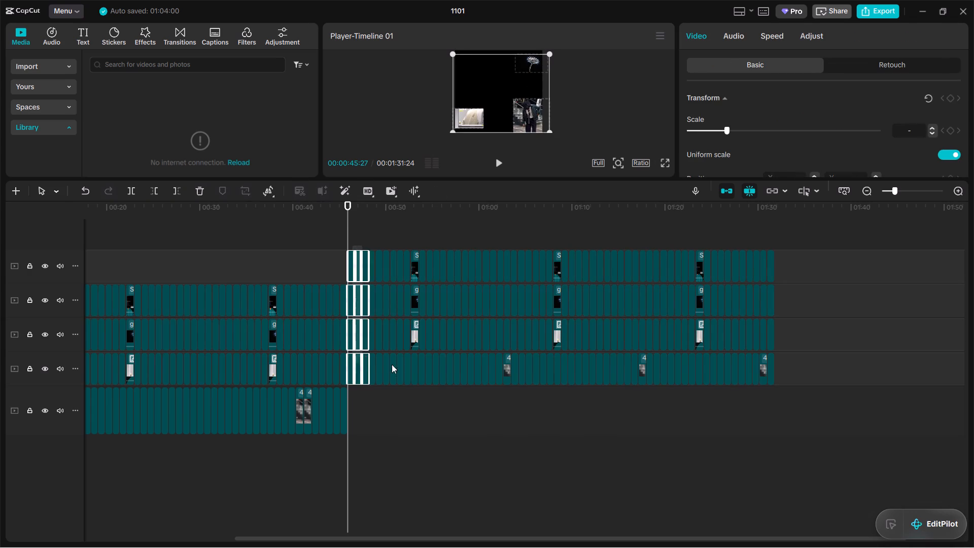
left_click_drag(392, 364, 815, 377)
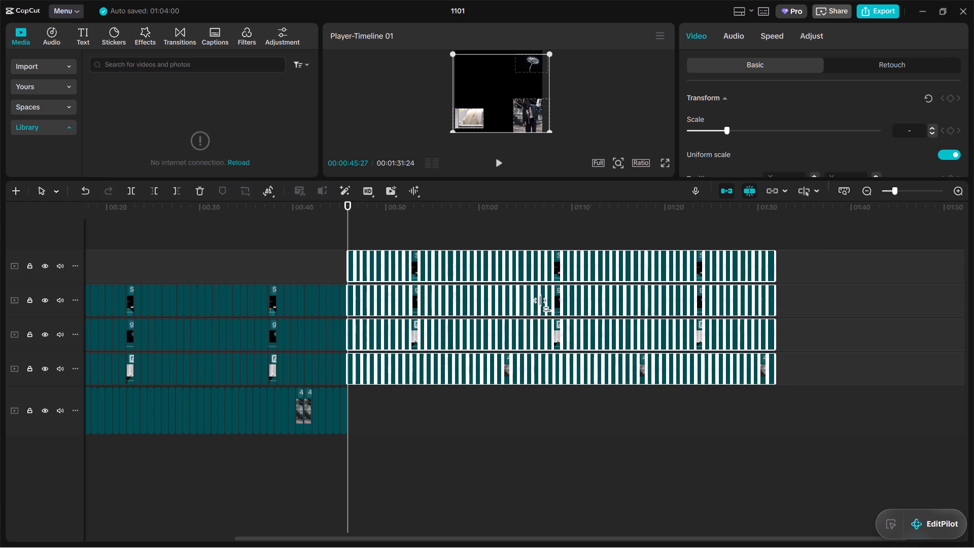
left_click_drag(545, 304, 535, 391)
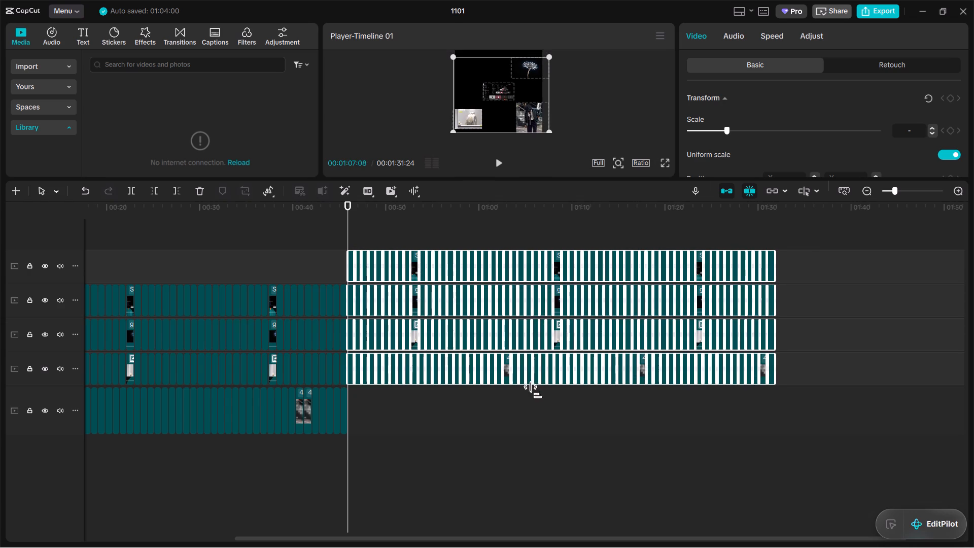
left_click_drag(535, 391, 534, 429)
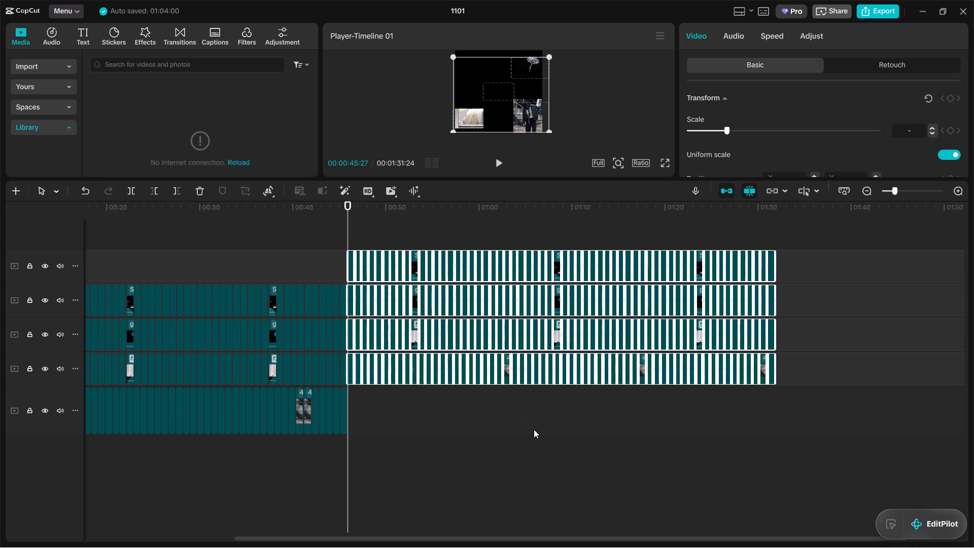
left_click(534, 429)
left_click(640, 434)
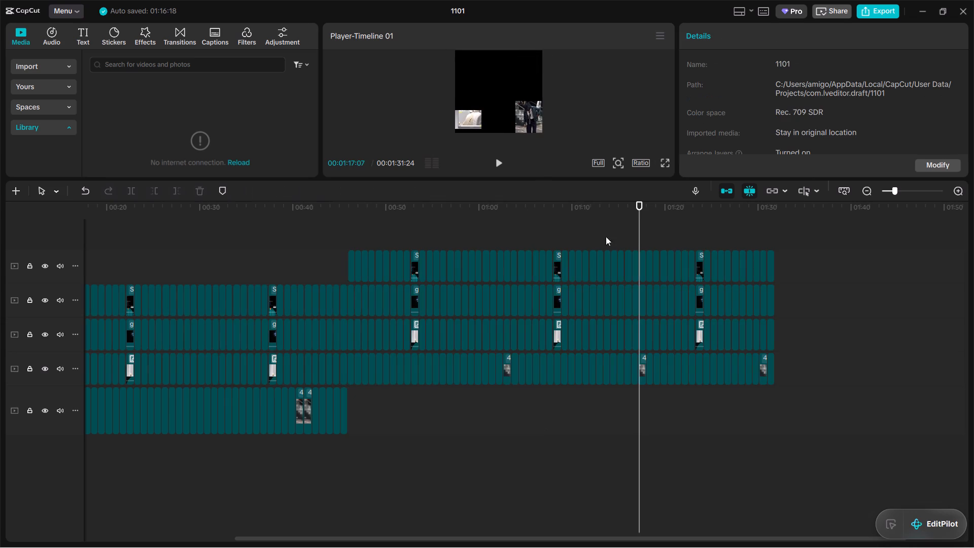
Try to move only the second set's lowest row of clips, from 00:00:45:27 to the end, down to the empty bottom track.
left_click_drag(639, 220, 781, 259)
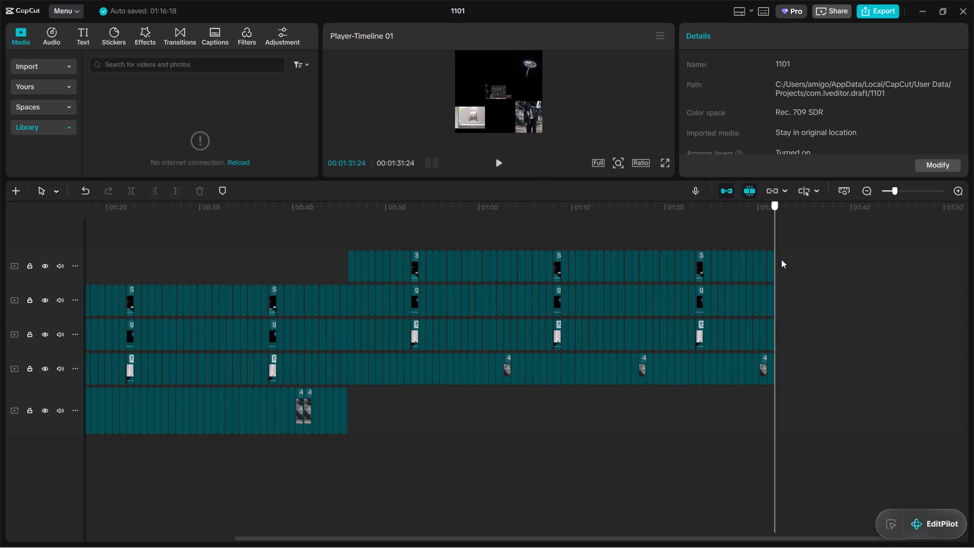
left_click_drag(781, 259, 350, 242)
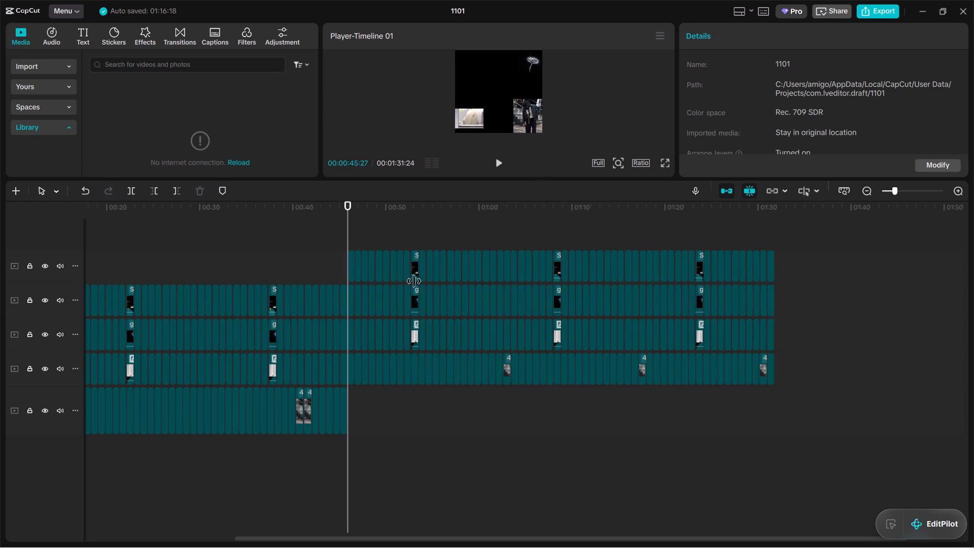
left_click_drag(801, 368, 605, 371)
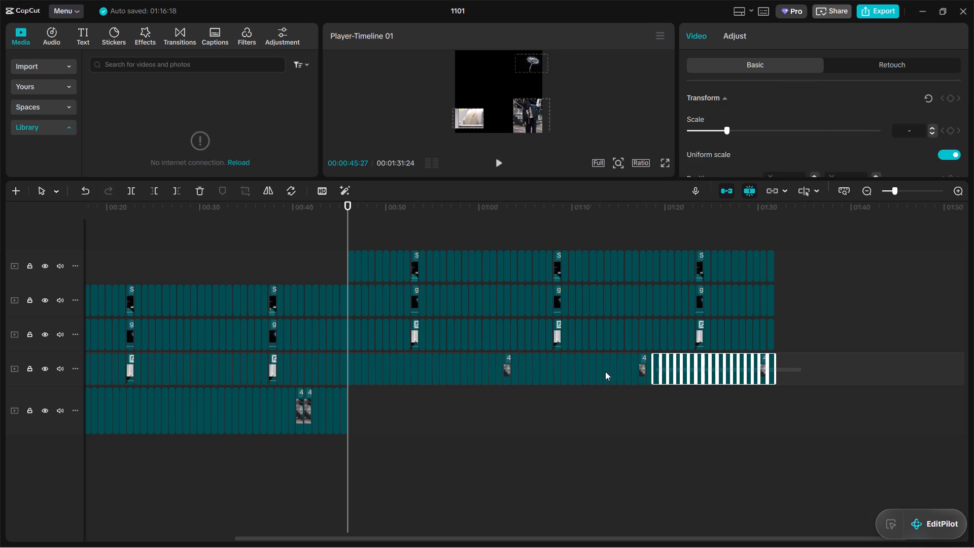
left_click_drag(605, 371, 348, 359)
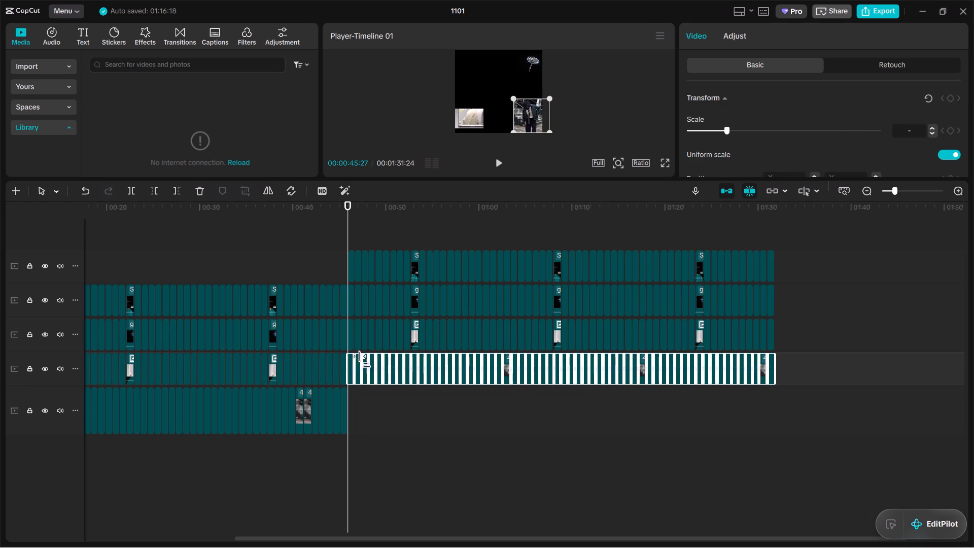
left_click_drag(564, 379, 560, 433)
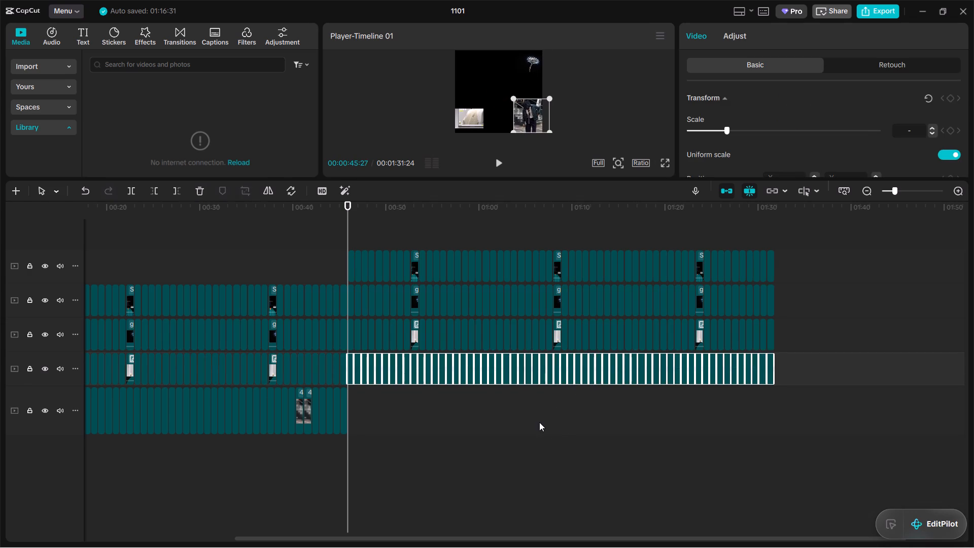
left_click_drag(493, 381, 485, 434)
Delete the second set's clips from 00:01:09:19 to the end on all four tracks.
left_click(577, 432)
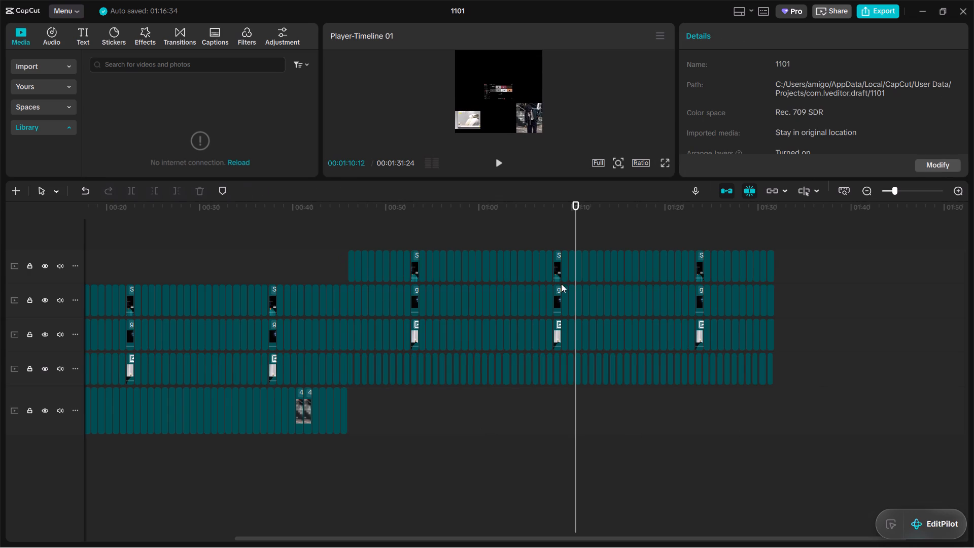
left_click_drag(802, 367, 569, 272)
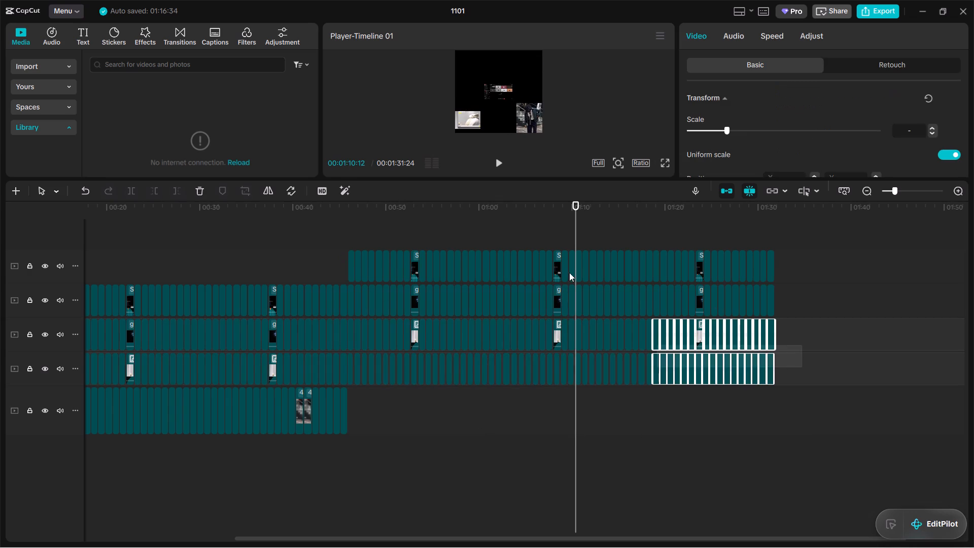
left_click_drag(569, 272, 570, 252)
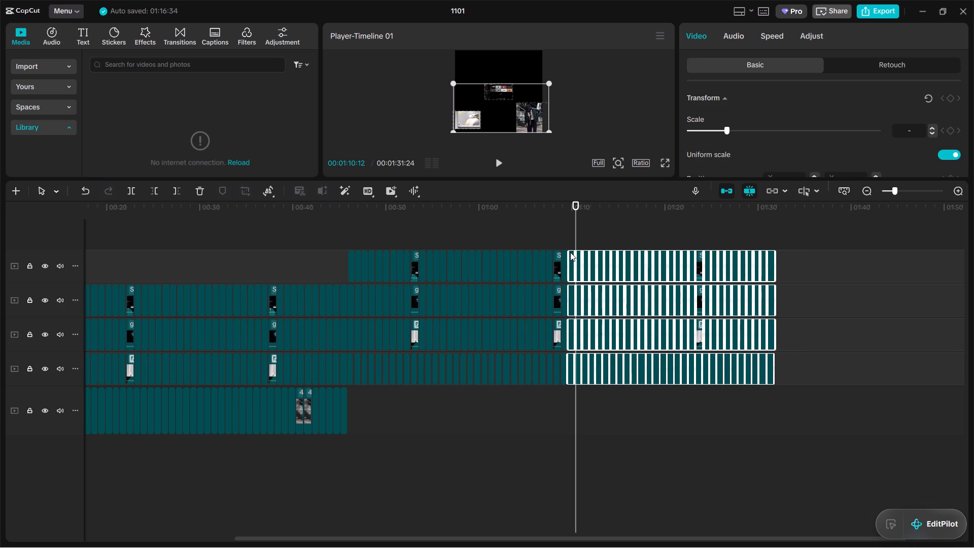
key("Delete")
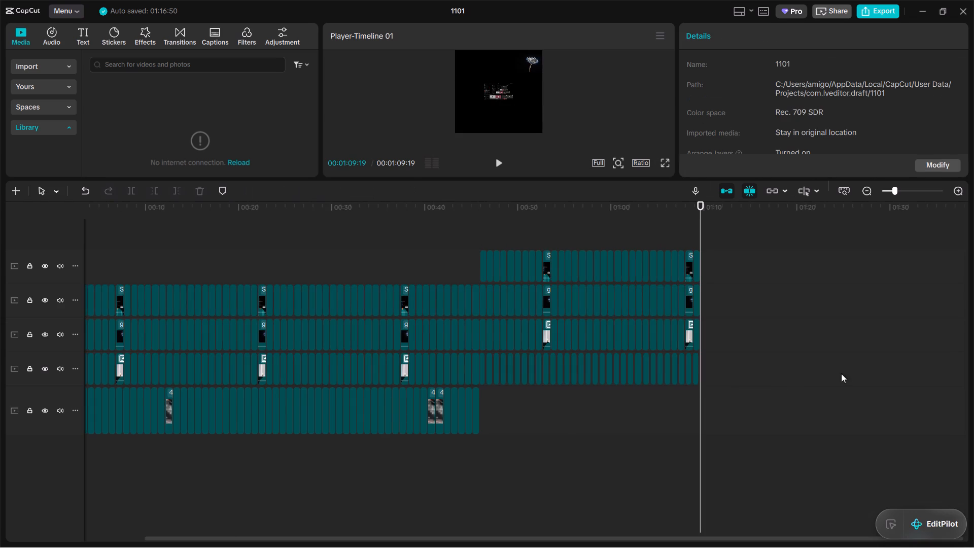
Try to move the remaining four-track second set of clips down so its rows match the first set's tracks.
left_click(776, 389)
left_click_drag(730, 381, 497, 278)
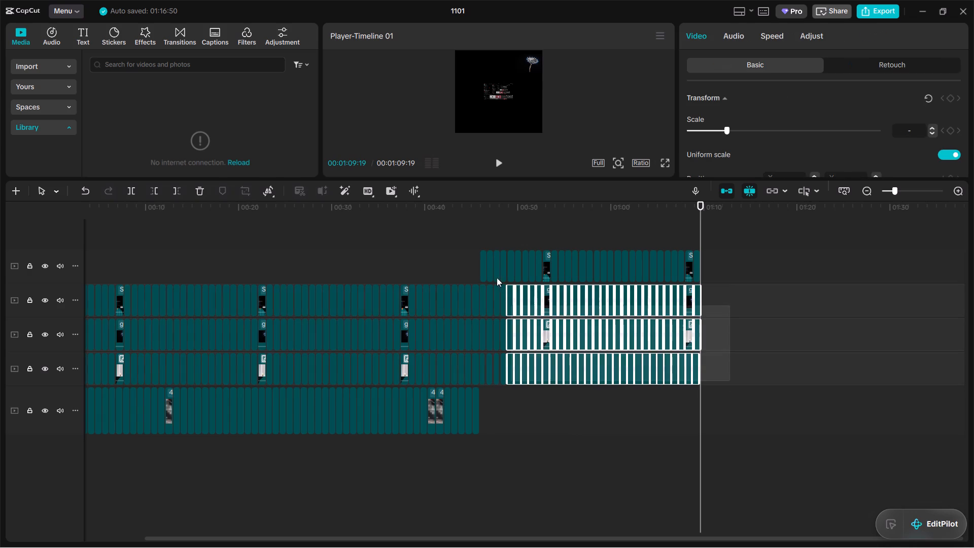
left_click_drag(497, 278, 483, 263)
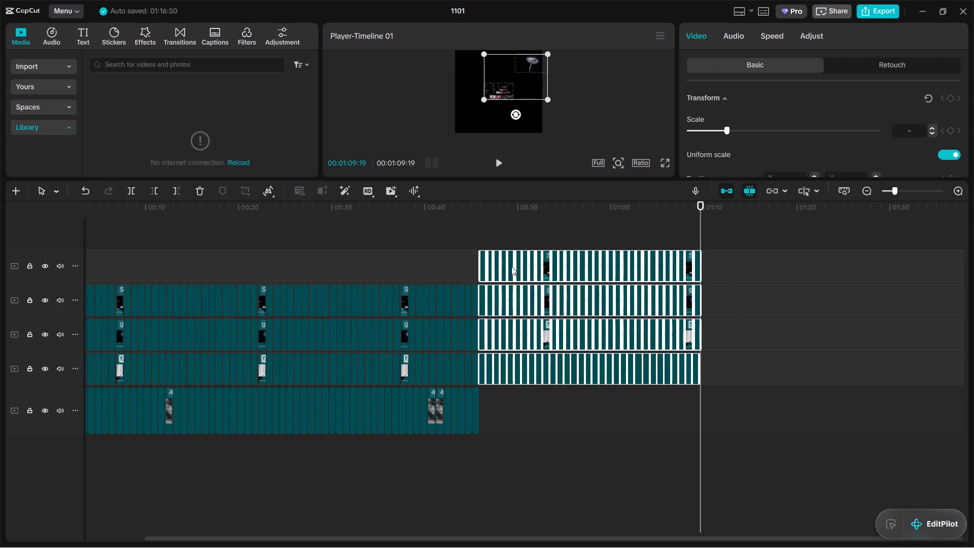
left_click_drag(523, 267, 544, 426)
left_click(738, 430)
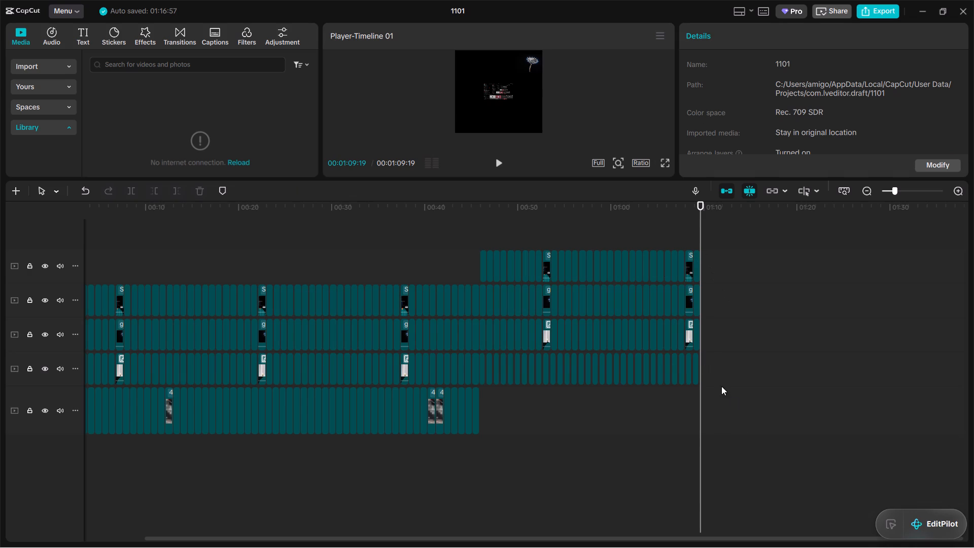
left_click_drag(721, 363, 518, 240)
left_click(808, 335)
Delete the last five Screen Recording clips on the top track one by one, working backwards from 00:01:09:19.
left_click_drag(894, 191, 902, 196)
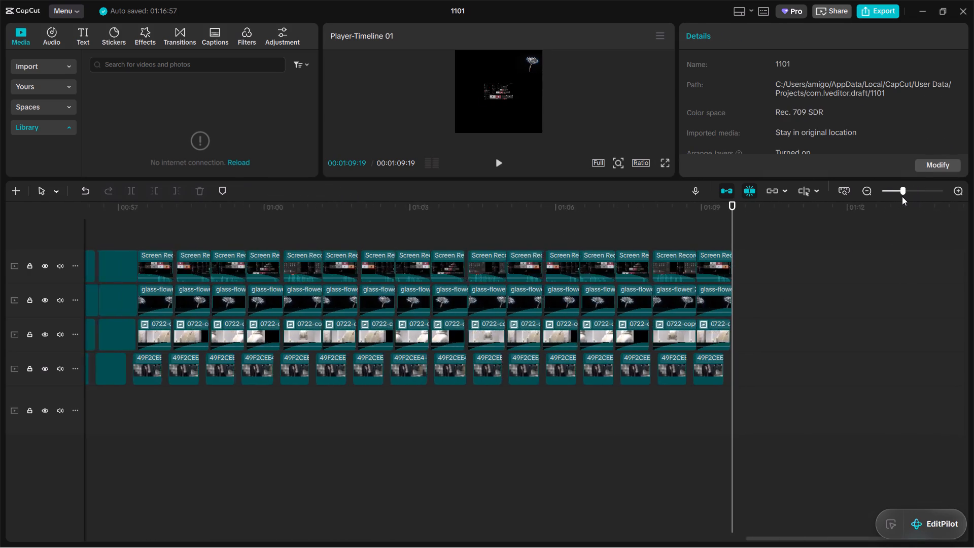
left_click_drag(902, 196, 895, 198)
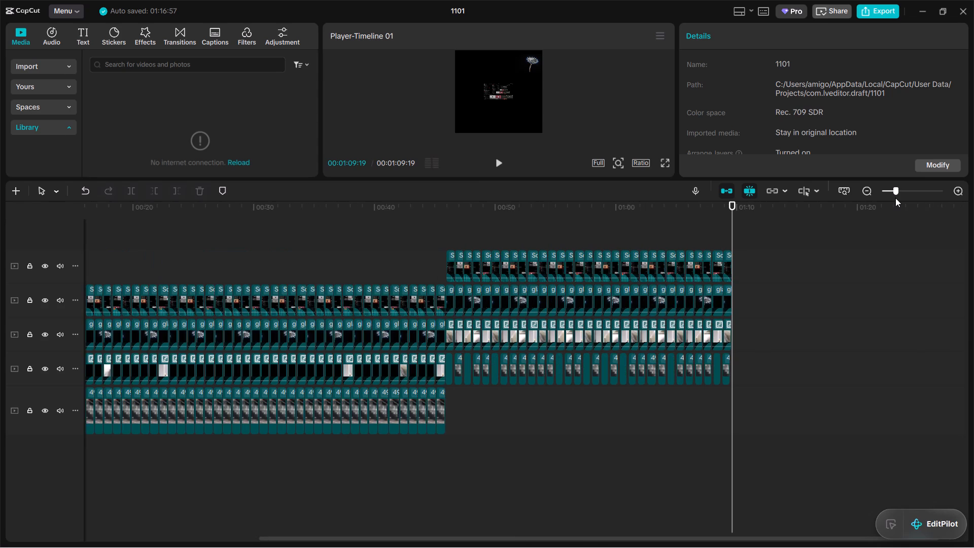
left_click_drag(895, 198, 899, 198)
scroll(454, 466, "up", 6)
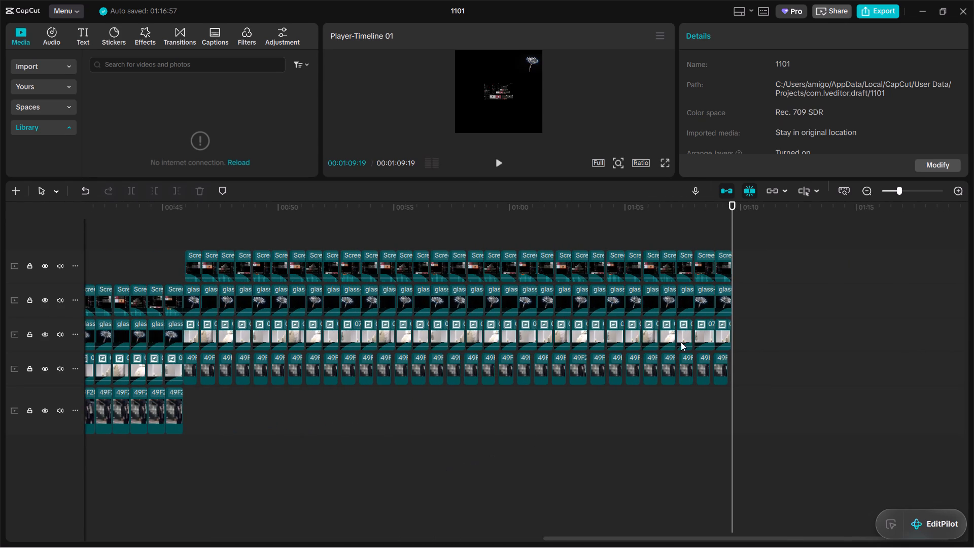
left_click(721, 268)
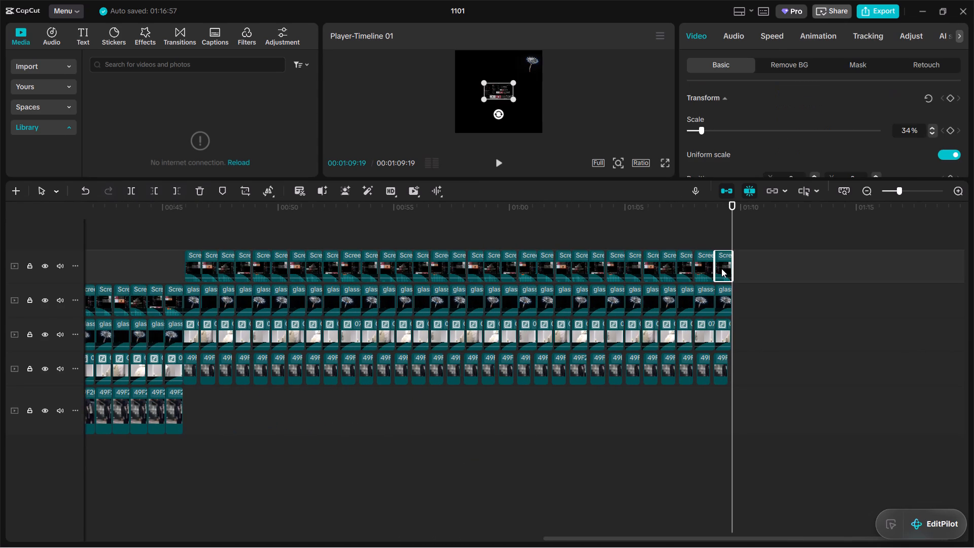
key("Delete")
left_click(707, 264)
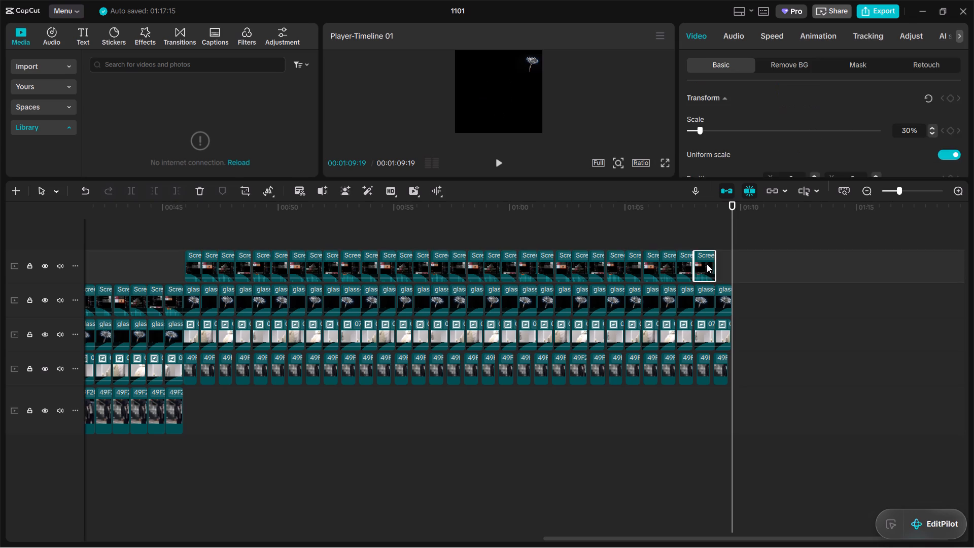
key("Delete")
left_click(687, 267)
key("Delete")
left_click(662, 261)
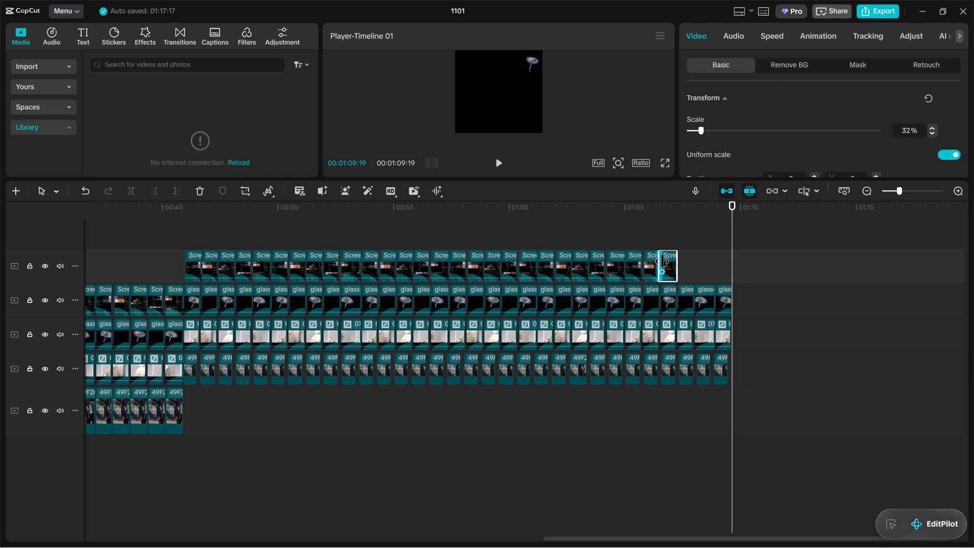
key("Delete")
left_click(655, 263)
key("Delete")
Delete the last seven Screen Recording clips on the top track one by one, working backwards from about 00:01:06 to about 00:01:00.
left_click(634, 264)
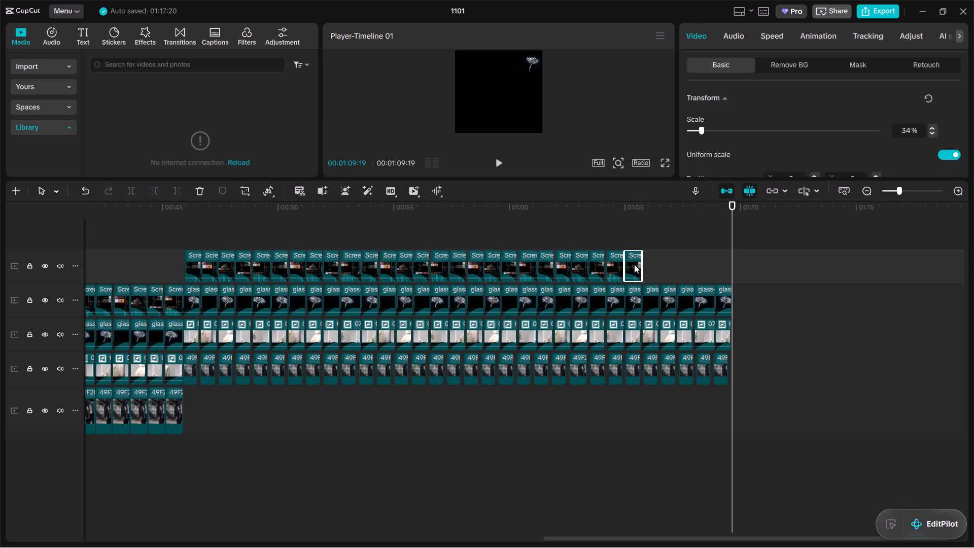
key("Delete")
left_click(614, 264)
key("Delete")
left_click(593, 264)
key("Delete")
left_click(584, 266)
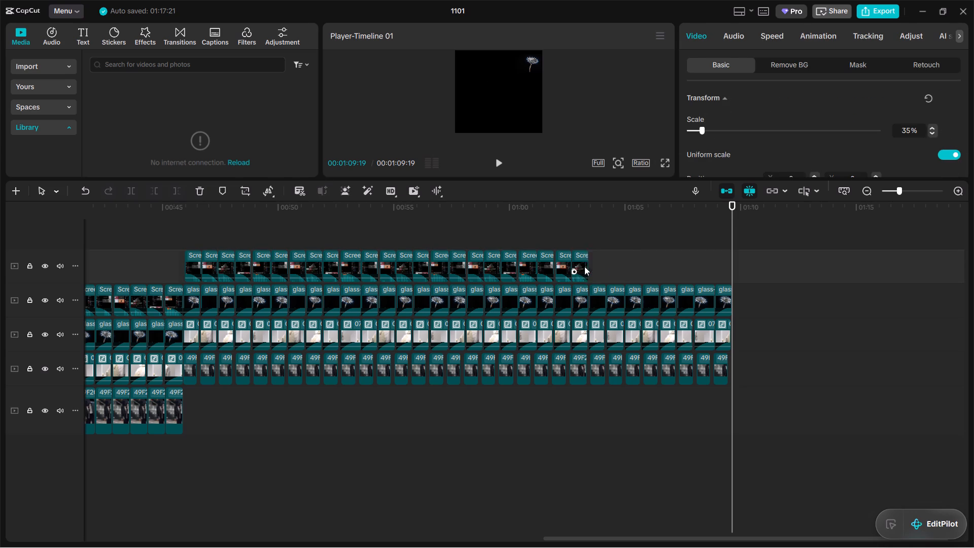
key("Delete")
left_click(563, 269)
key("Delete")
left_click(549, 267)
key("Delete")
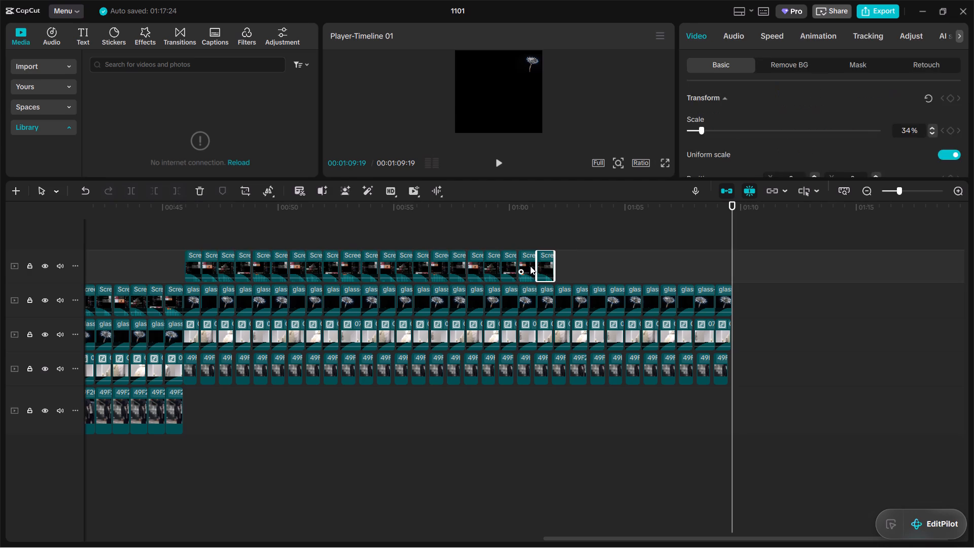
left_click(530, 266)
key("Delete")
Delete the next seven Screen Recording clips on the top track one by one, working backwards from about 00:01:00 to about 00:00:55.
left_click(508, 267)
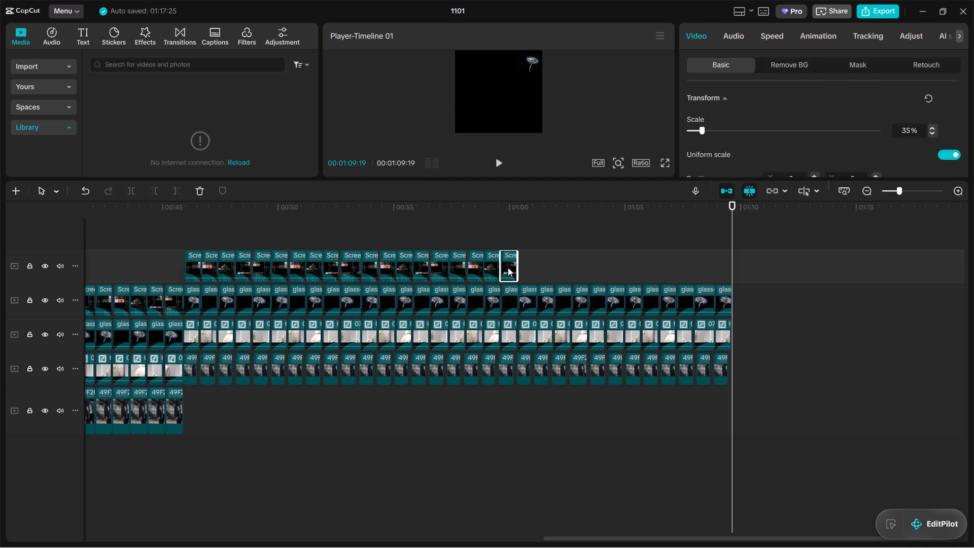
key("Delete")
left_click(495, 267)
key("Delete")
left_click(480, 266)
key("Delete")
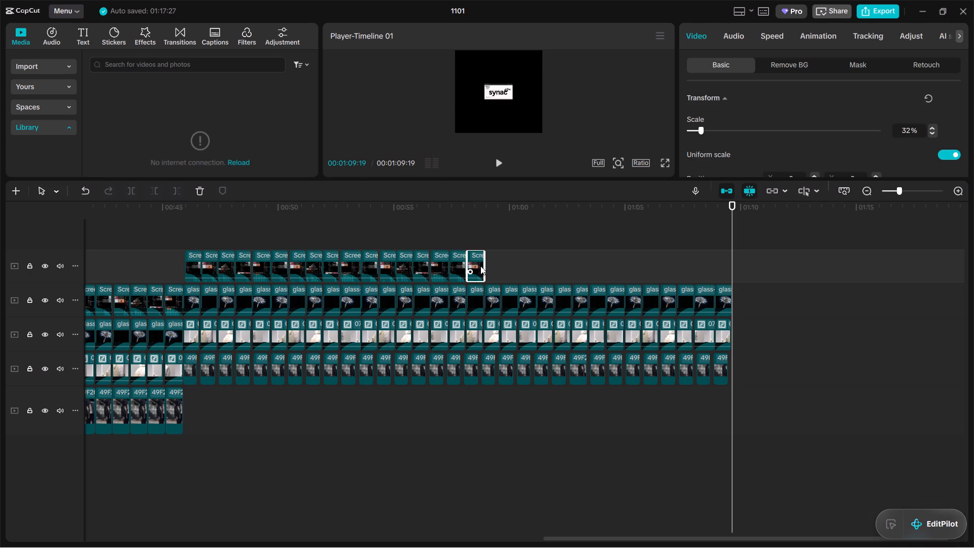
left_click(455, 263)
key("Delete")
left_click(432, 264)
key("Delete")
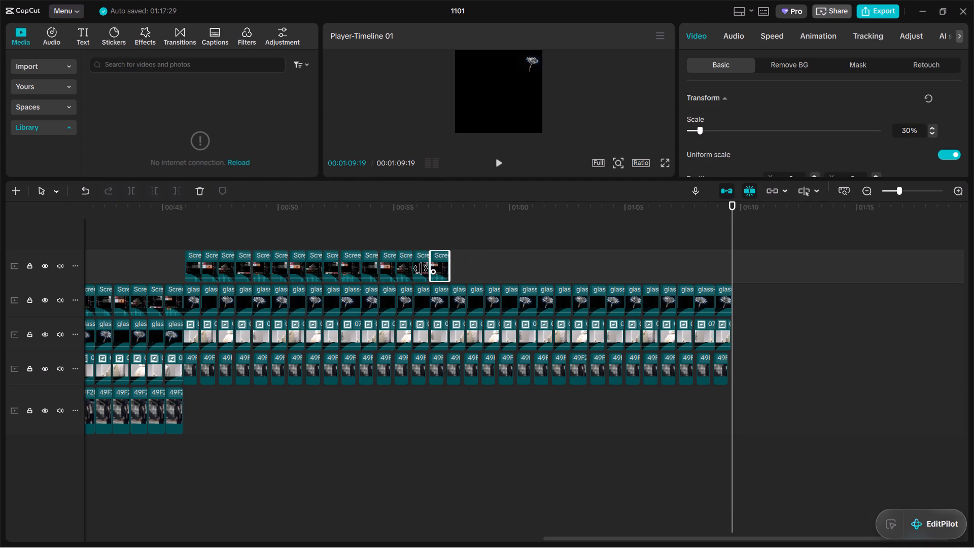
left_click(419, 268)
key("Delete")
left_click(402, 270)
key("Delete")
Delete the next six Screen Recording clips on the top track one by one, working backwards from about 00:00:55 to about 00:00:50.
left_click(381, 269)
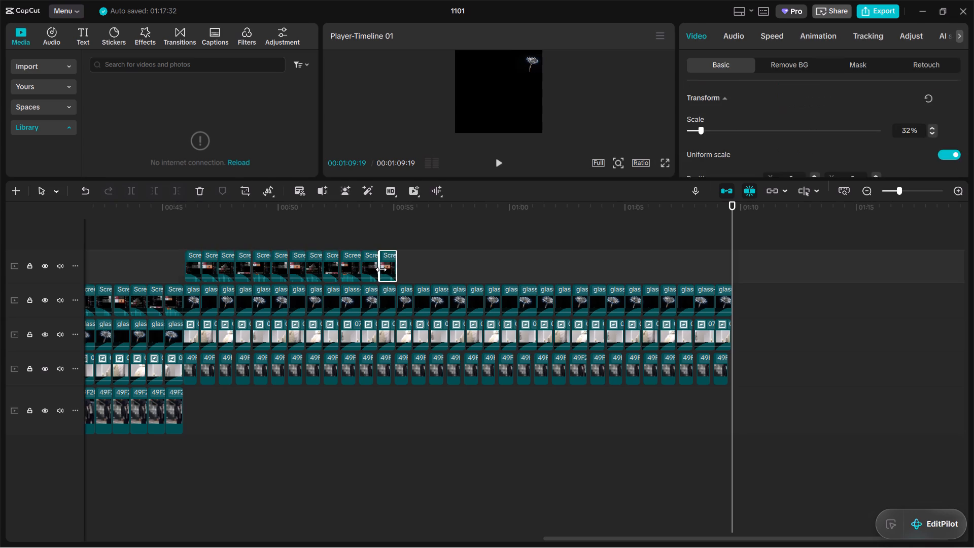
key("Delete")
left_click(362, 266)
key("Delete")
left_click(367, 265)
key("Delete")
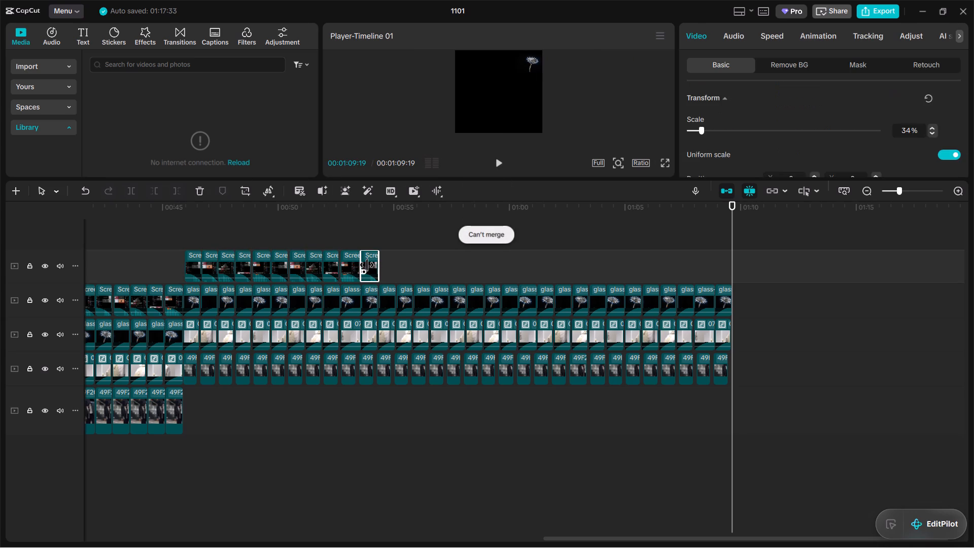
left_click(355, 267)
key("Delete")
left_click(335, 269)
key("Delete")
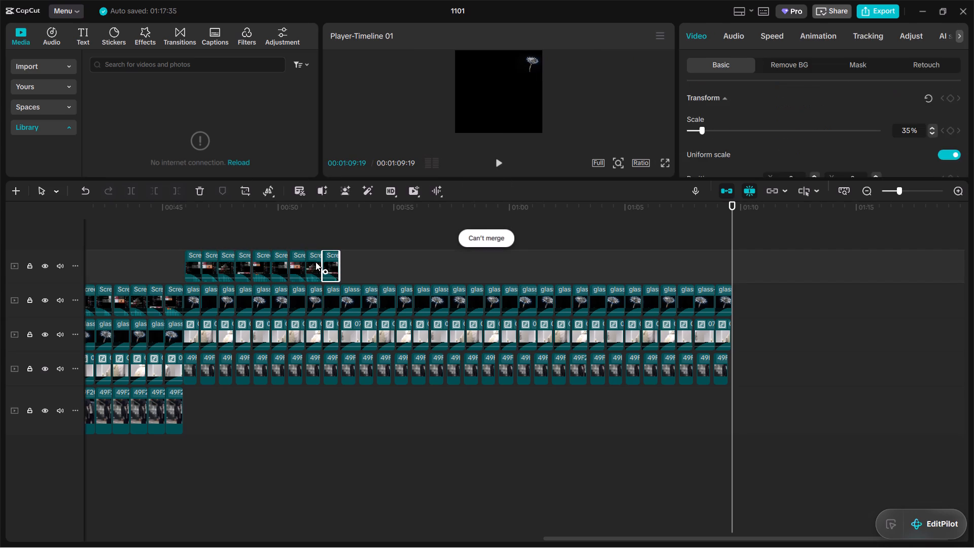
left_click(310, 262)
key("Delete")
left_click(294, 264)
key("Delete")
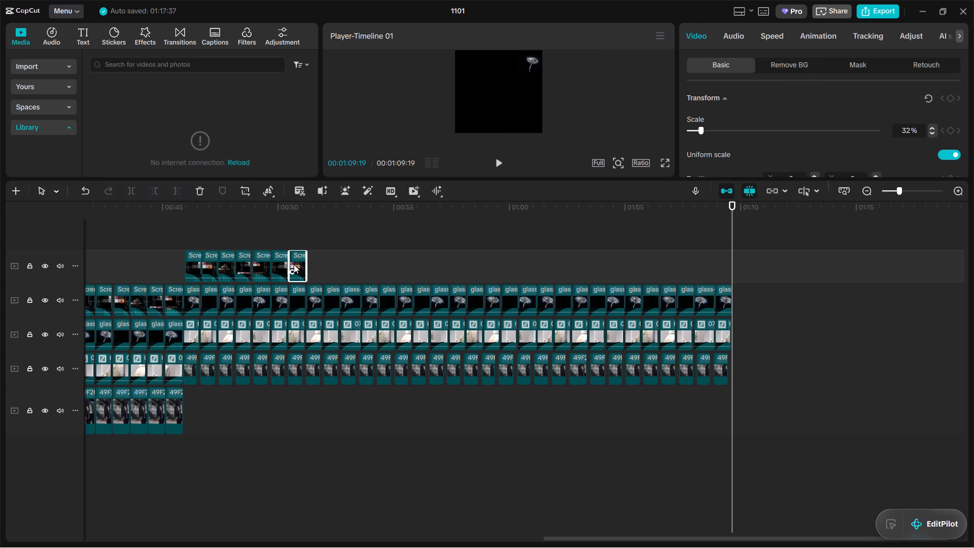
Delete the six remaining Screen Recording clips on the top track, from about 00:00:50 back to the second set's start, emptying the track.
left_click(282, 267)
key("Delete")
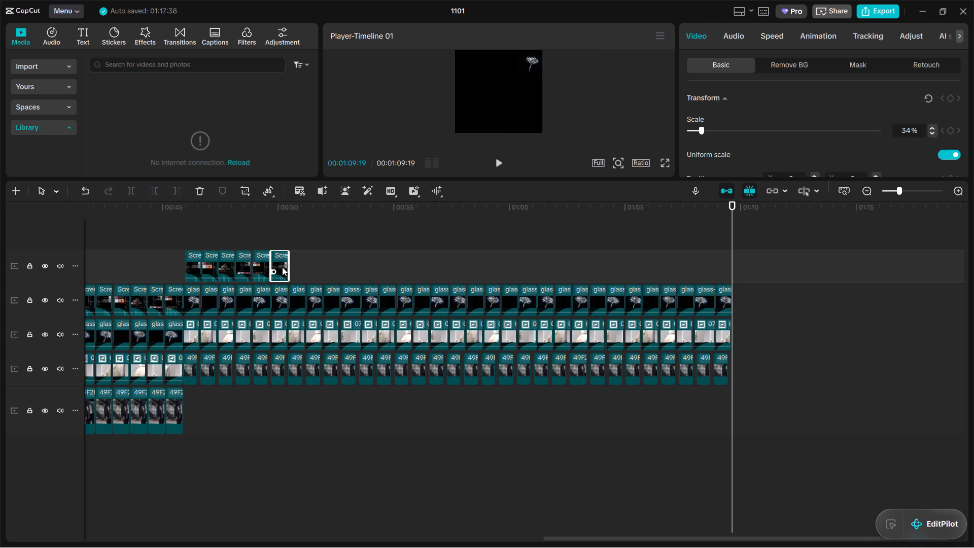
left_click(268, 269)
key("Delete")
left_click(250, 269)
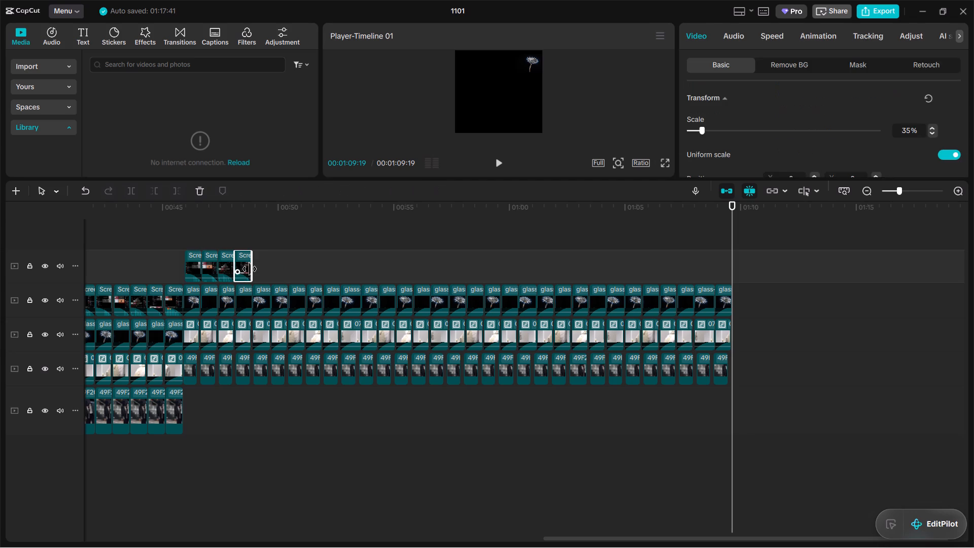
key("Delete")
left_click(226, 269)
key("Delete")
left_click(208, 272)
key("Delete")
left_click(192, 272)
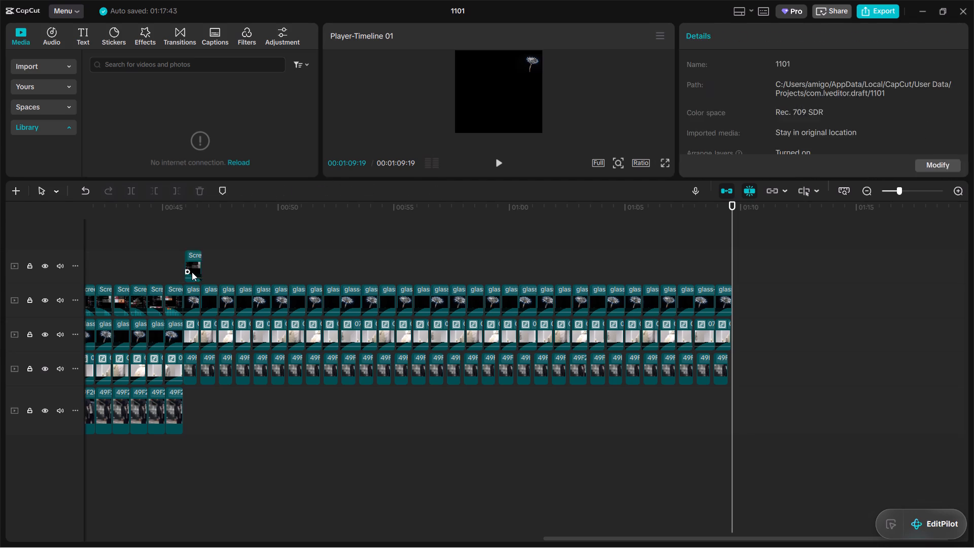
key("Delete")
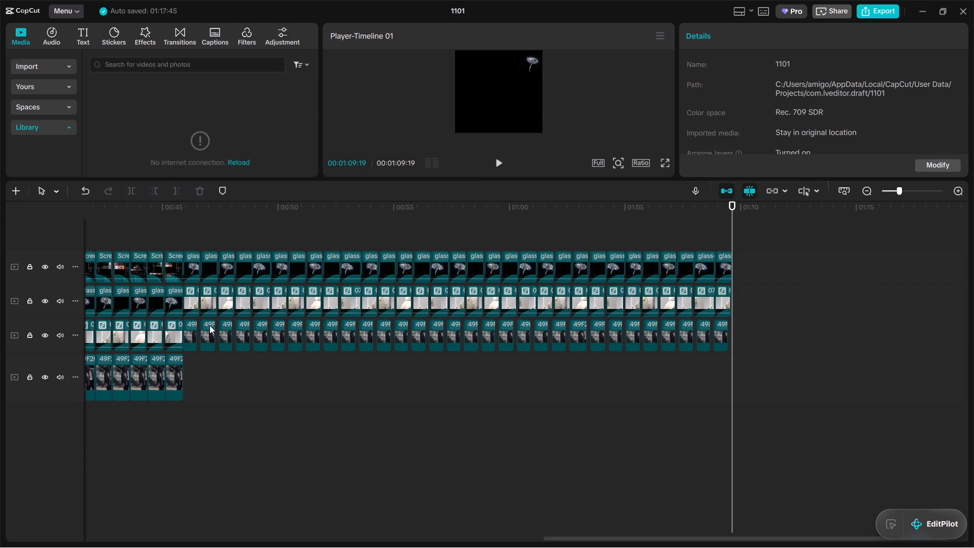
Delete the second set's last eight glass clips one by one, working backwards from 00:01:09:19 to about 00:01:03.
left_click(727, 269)
key("Delete")
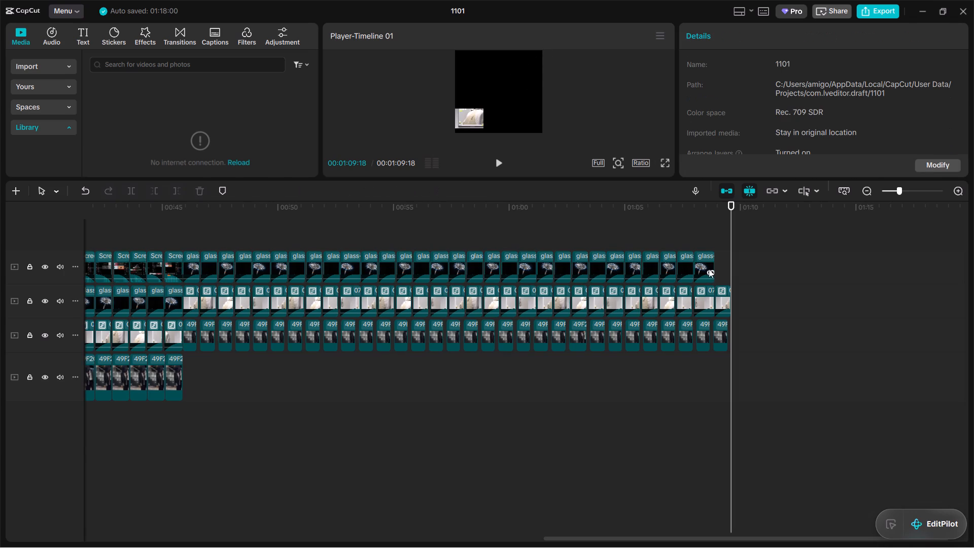
left_click(707, 265)
key("Delete")
left_click(678, 264)
key("Delete")
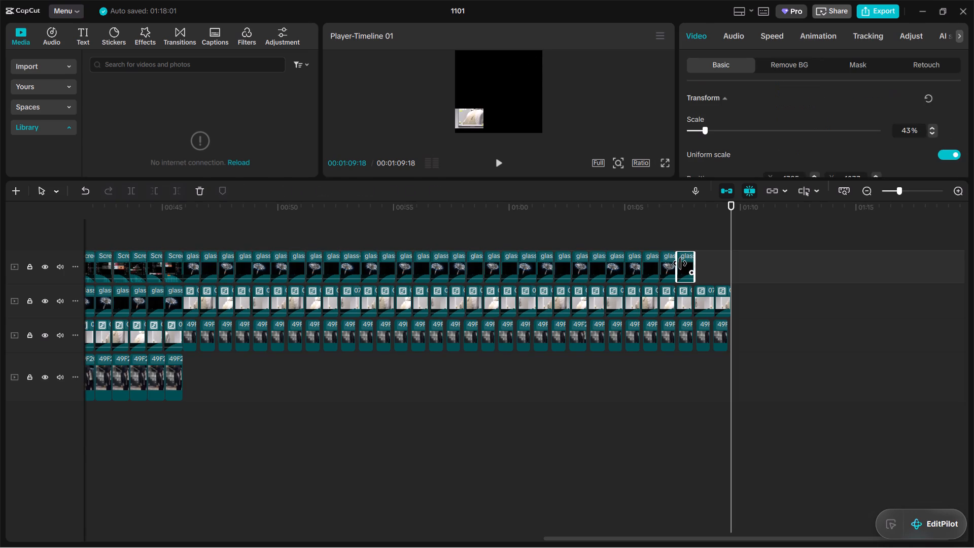
left_click(669, 263)
key("Delete")
left_click(644, 266)
key("Delete")
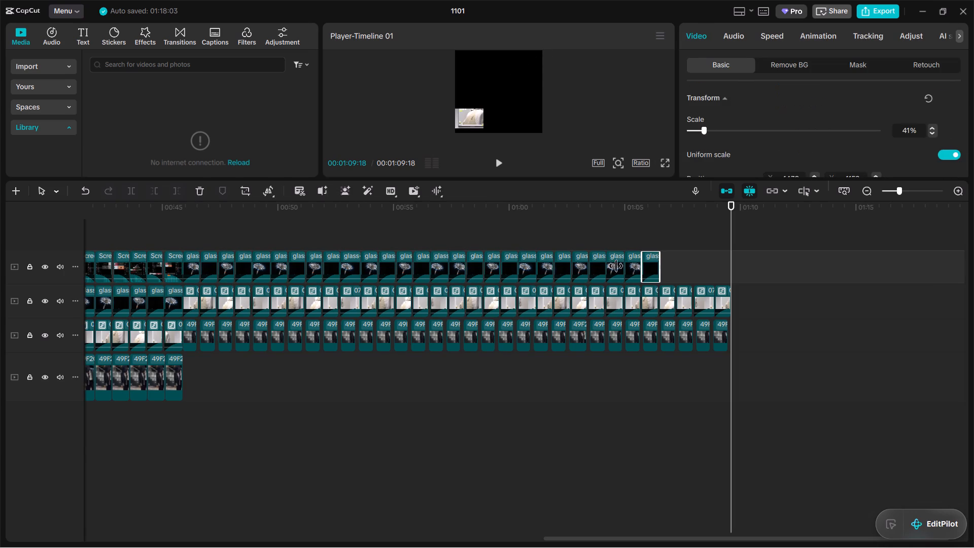
left_click(634, 266)
key("Delete")
left_click(620, 267)
key("Delete")
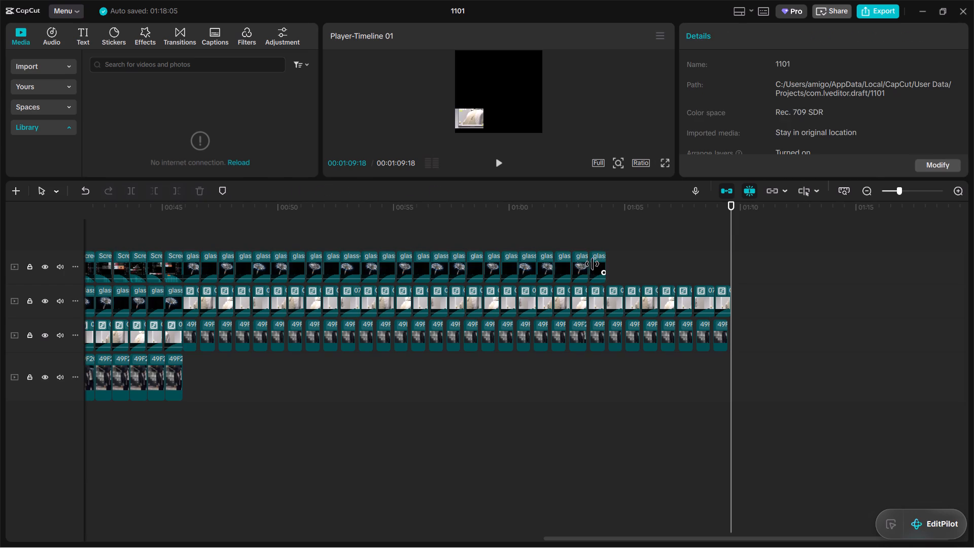
left_click(592, 264)
key("Delete")
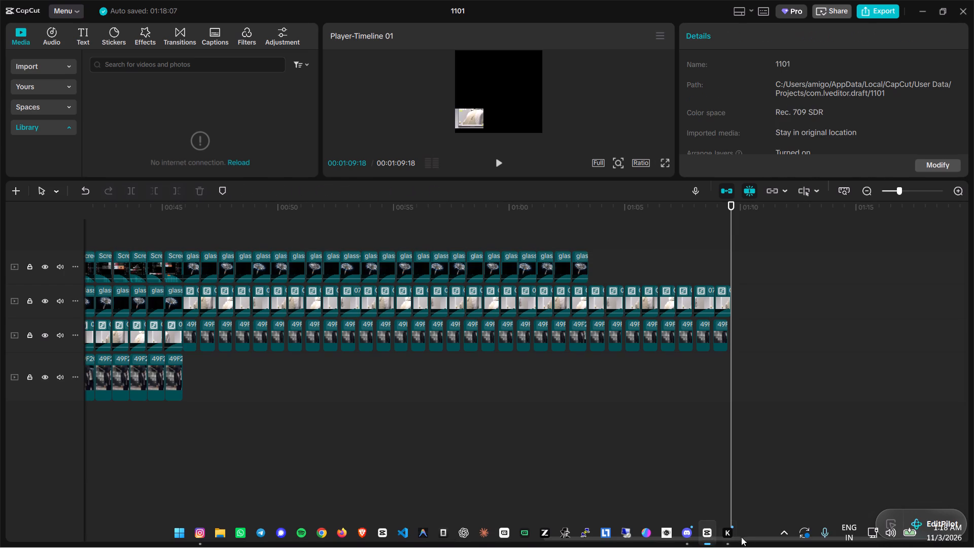
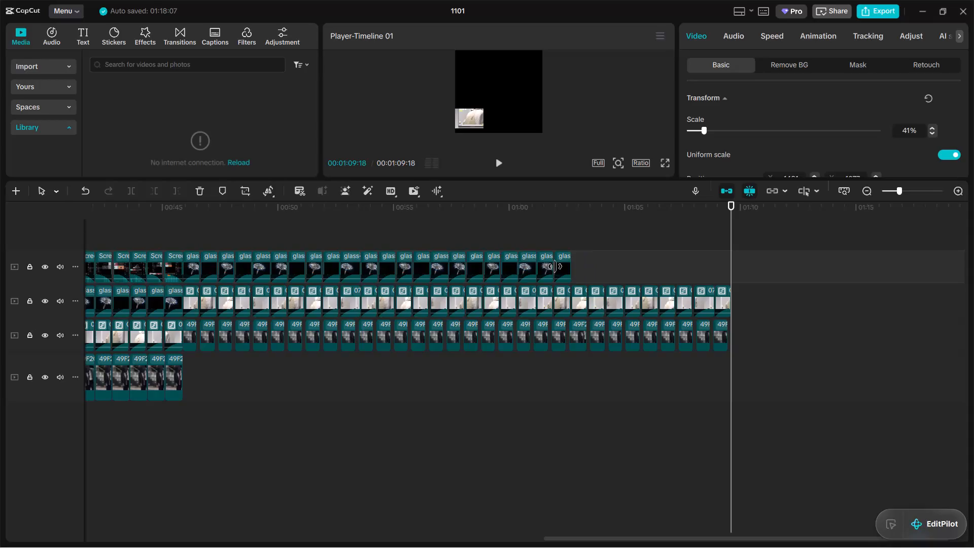
Delete the last three remaining glass clips on the second set's top track one by one, between about 00:01:02 and 00:01:00.
left_click(558, 266)
key("Delete")
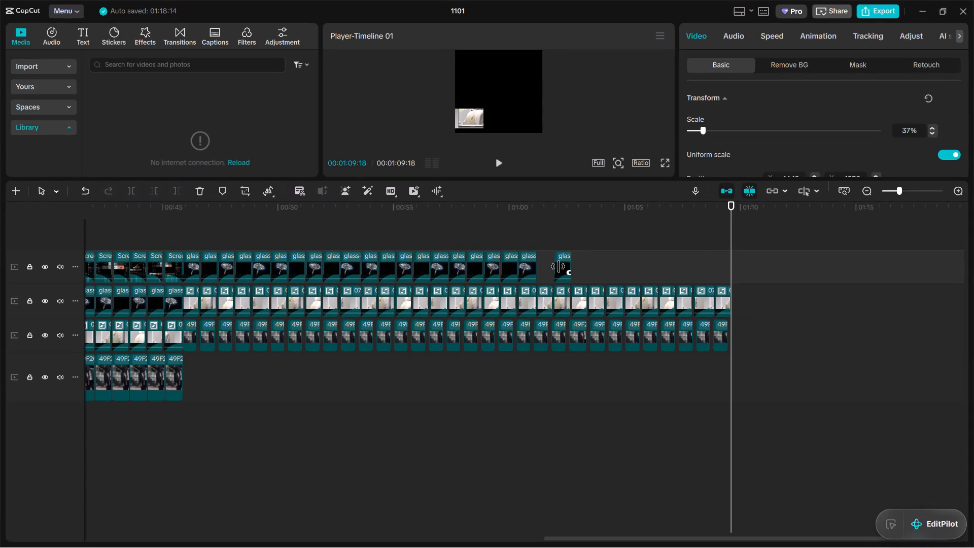
left_click(558, 266)
key("Delete")
left_click(531, 267)
key("Delete")
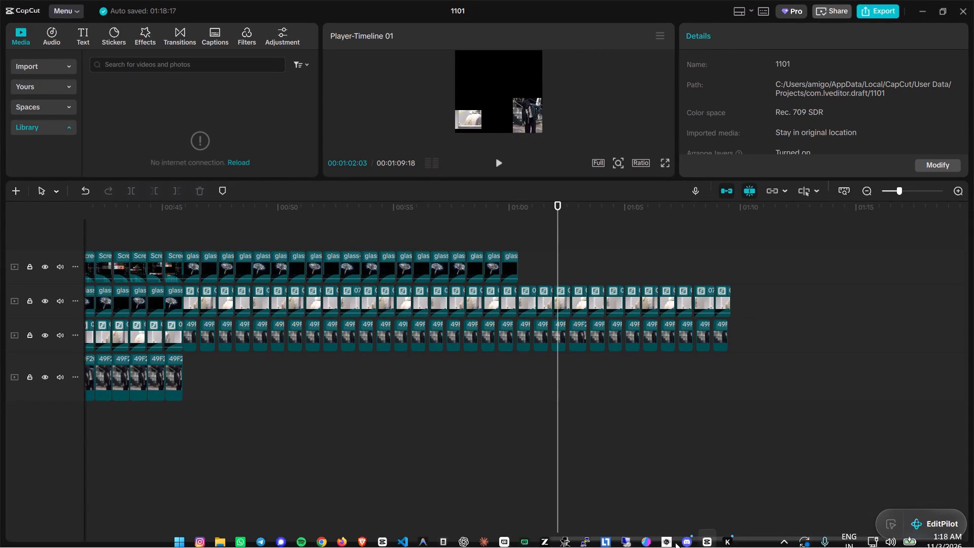
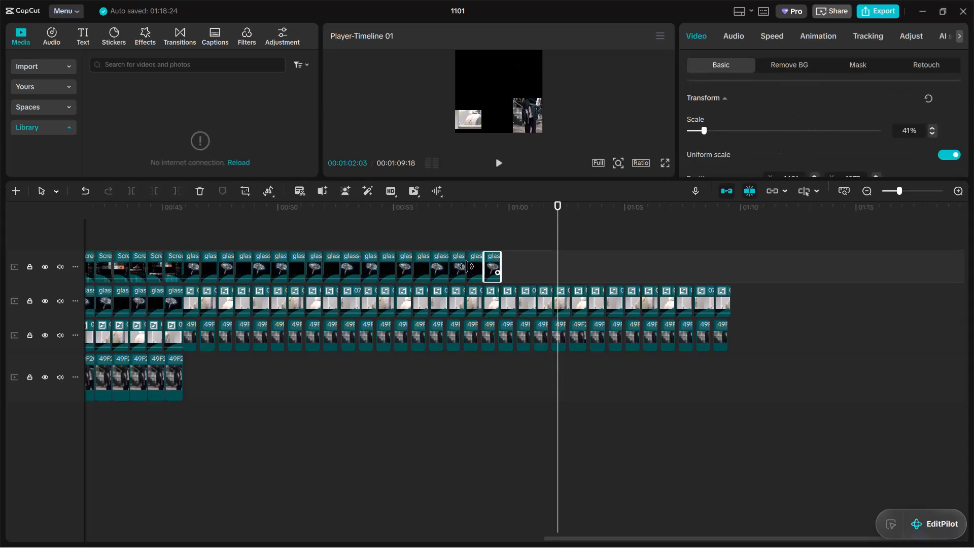
Delete the last four glass clips on the top track one by one, from about 00:00:59 back to 00:00:56.
left_click(470, 266)
key("Delete")
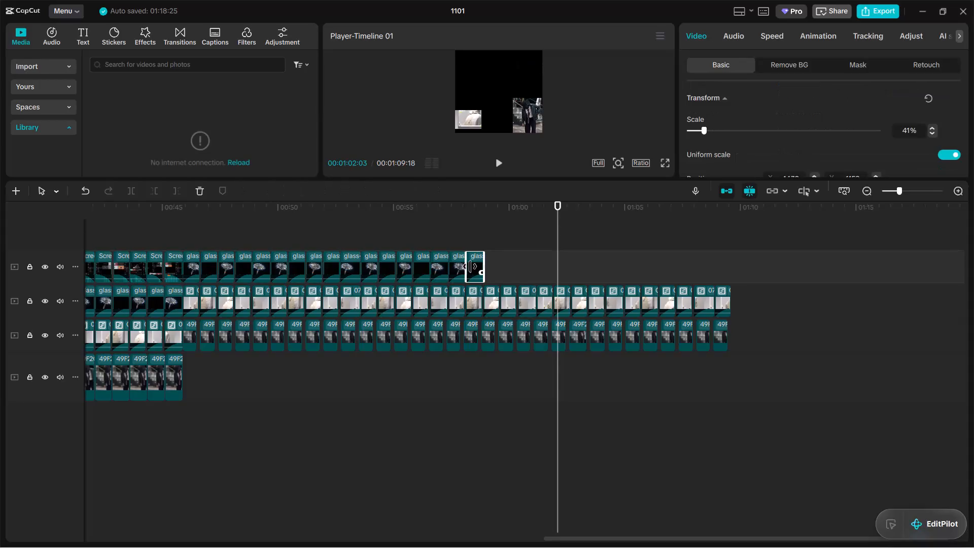
left_click(451, 266)
key("Delete")
left_click(443, 266)
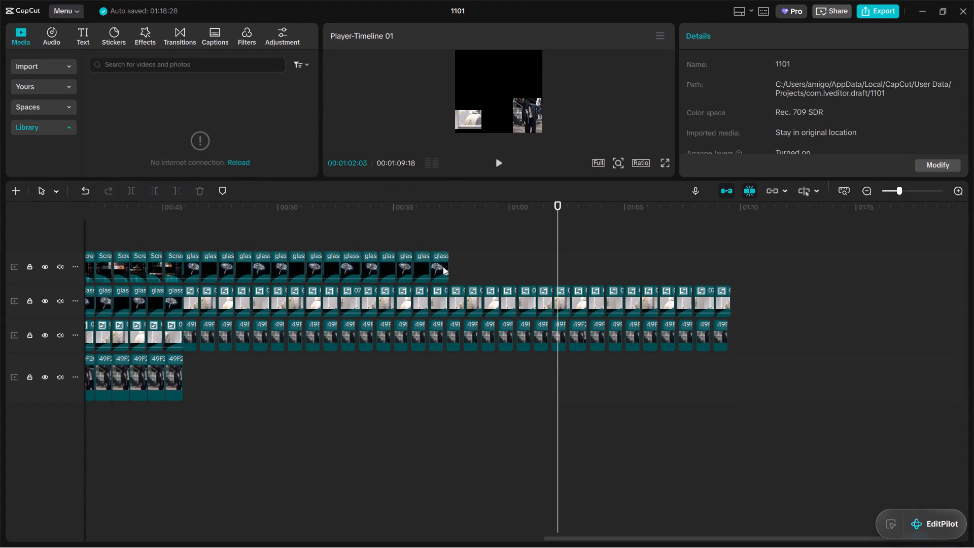
key("Delete")
left_click(420, 266)
key("Delete")
Delete the next four glass clips at the top track's end one by one, from about 00:00:56 back to 00:00:53.
left_click(400, 266)
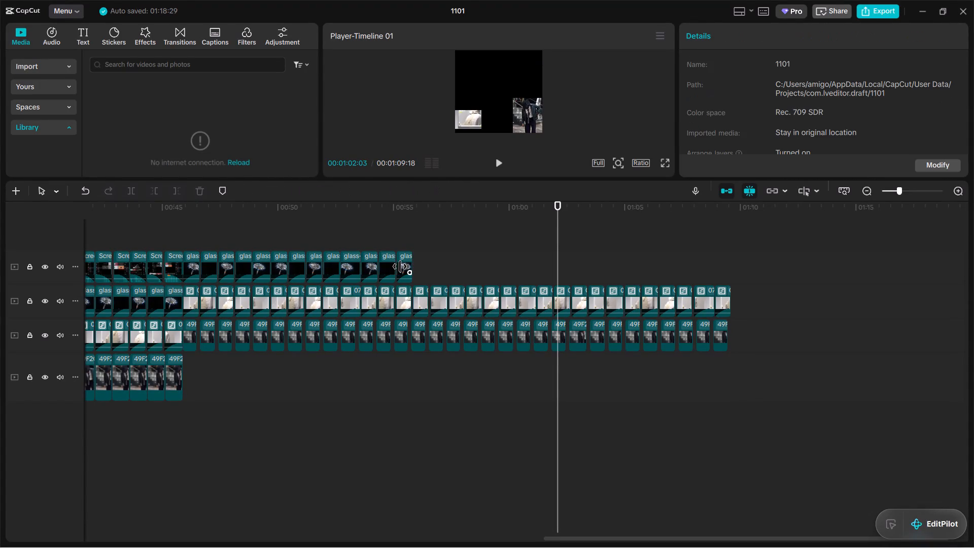
key("Delete")
left_click(392, 266)
key("Delete")
left_click(369, 263)
key("Delete")
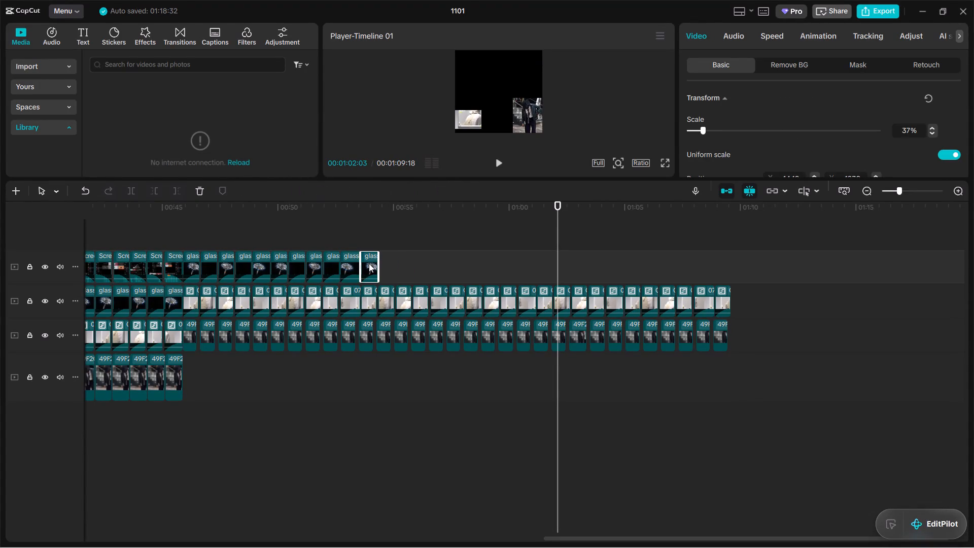
left_click(362, 263)
left_click(361, 263)
key("Delete")
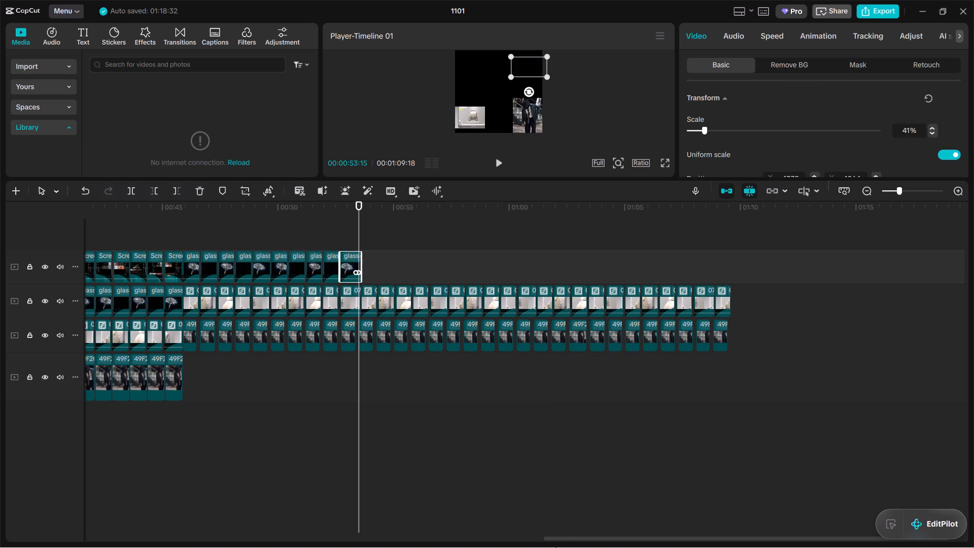
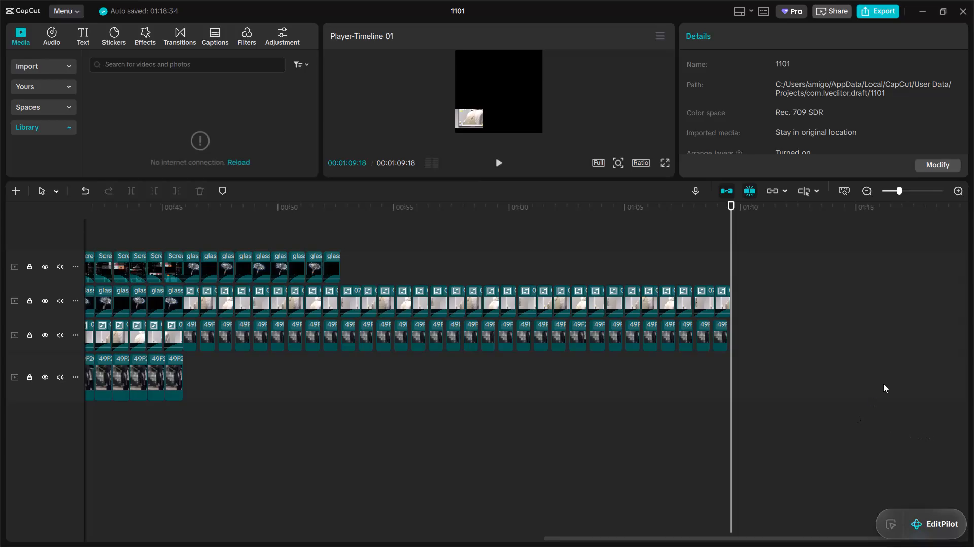
Delete the last five 0722 clips on the second track one by one, from about 00:01:09 back to 00:01:06.
left_click(899, 193)
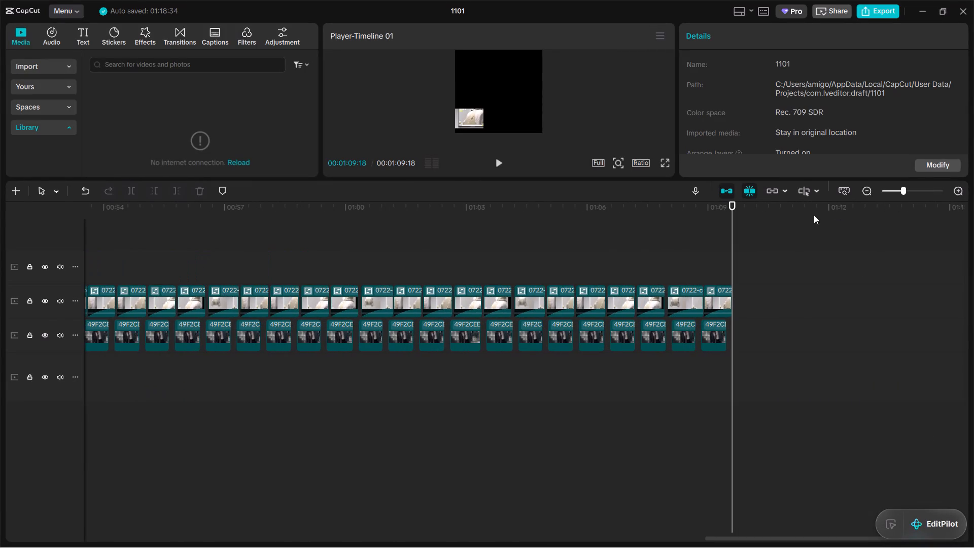
left_click_drag(729, 224, 566, 237)
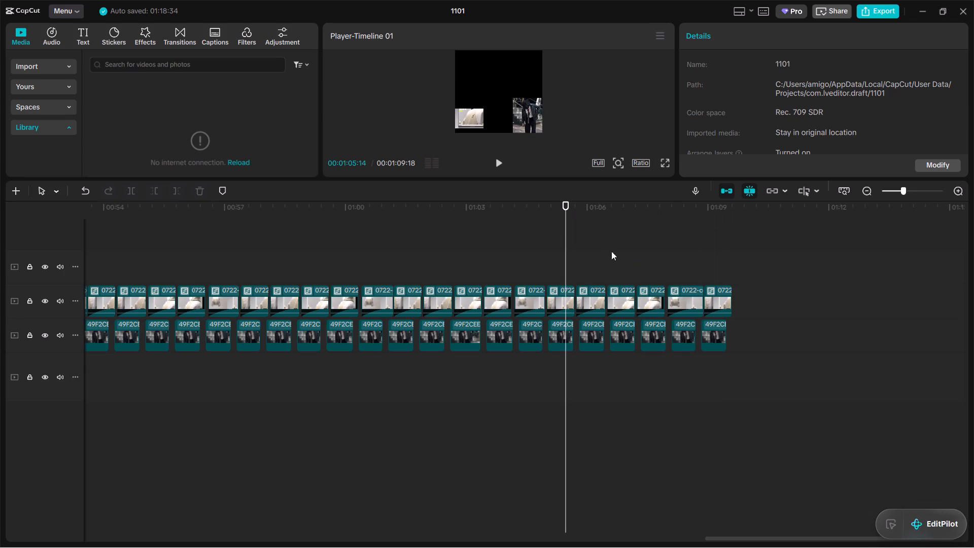
left_click(722, 298)
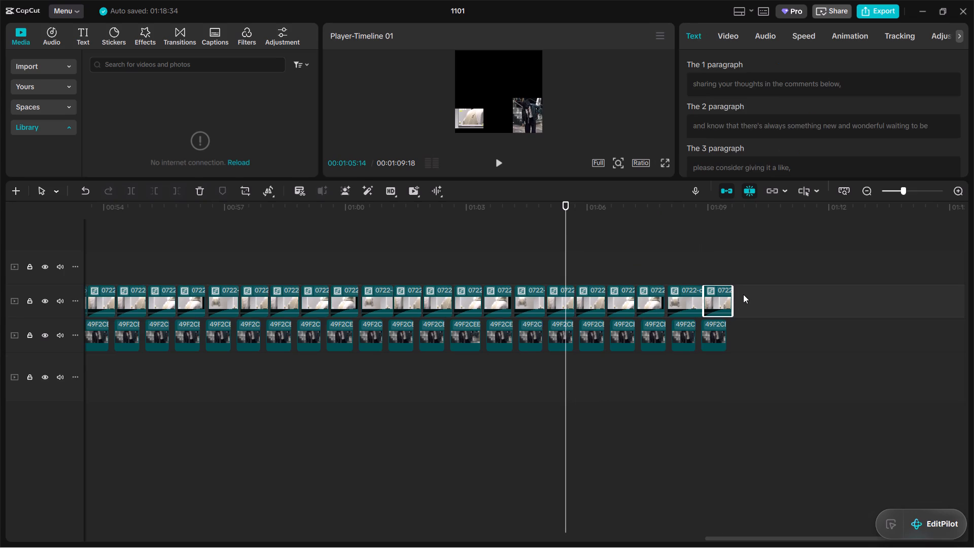
key("Delete")
left_click(681, 293)
key("Delete")
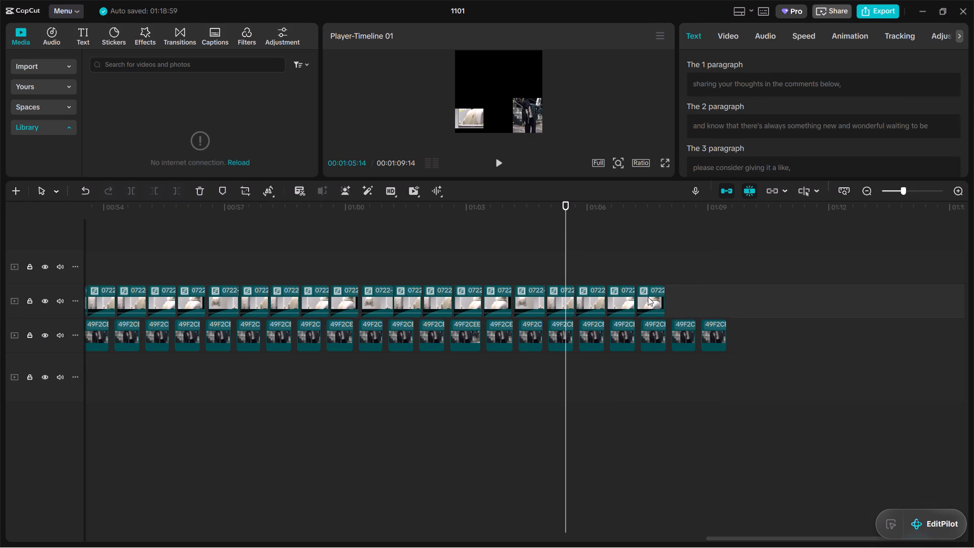
left_click(648, 297)
key("Delete")
left_click(613, 302)
key("Delete")
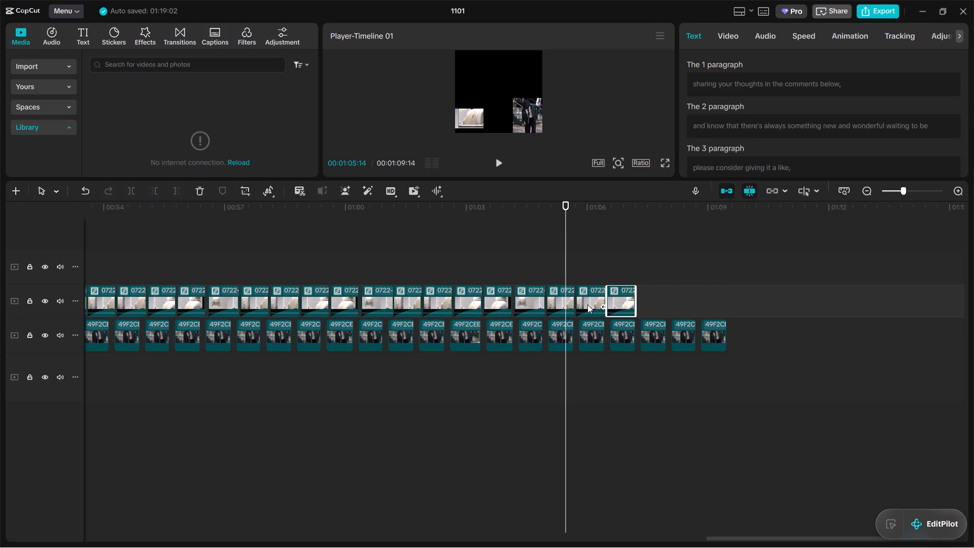
left_click(587, 300)
key("Delete")
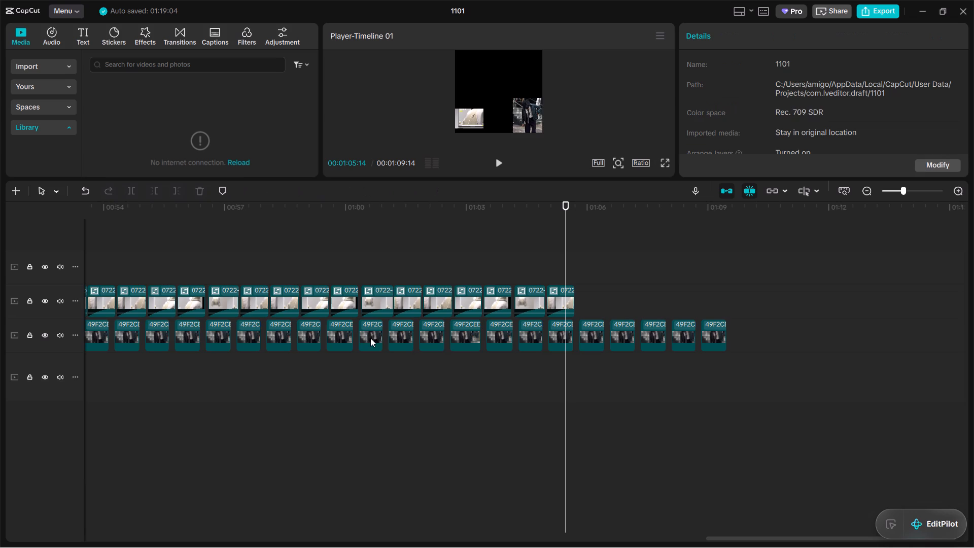
Delete the third track's 49F2 clips near 00:01:00 and 00:00:58, and the second track's 0722 clip near 00:00:56.
left_click(367, 338)
key("Delete")
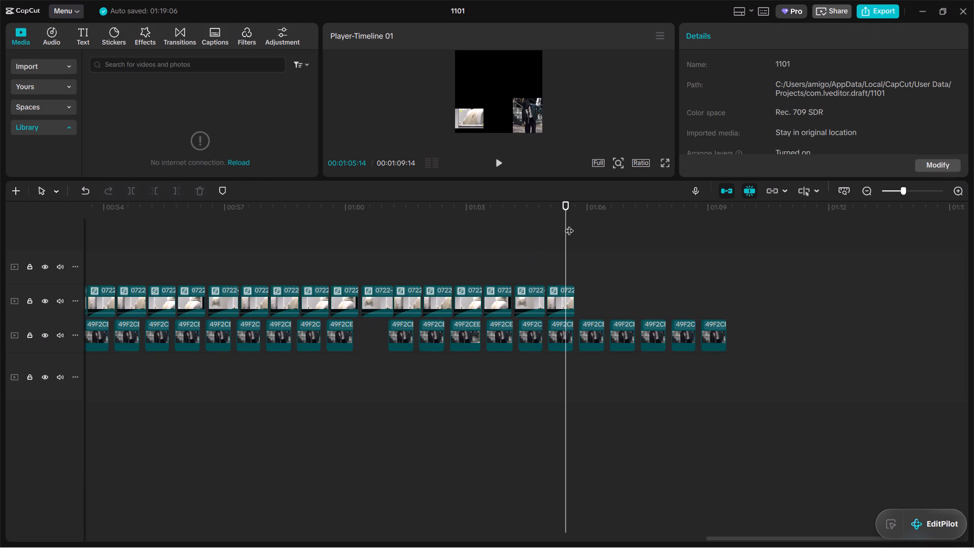
left_click_drag(569, 224, 328, 237)
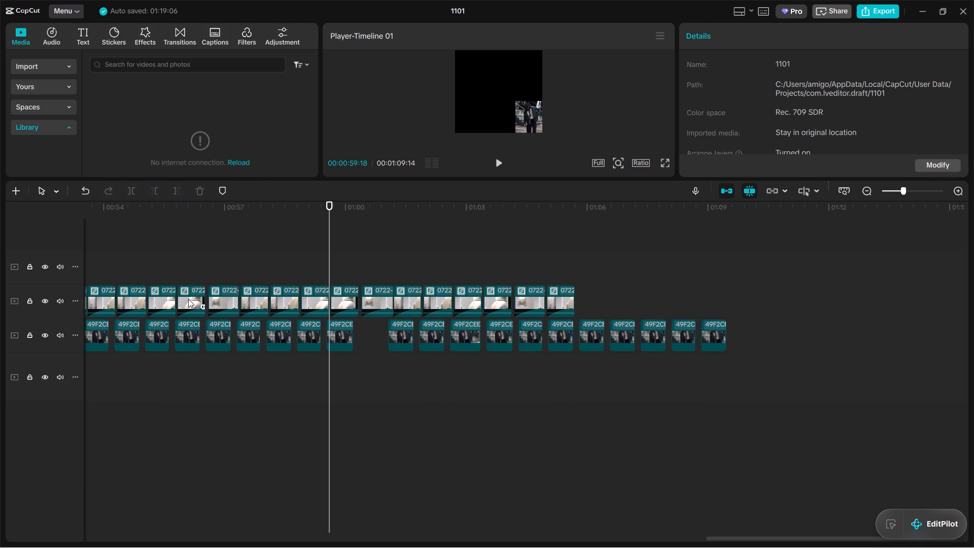
left_click(188, 299)
key("Delete")
left_click(275, 338)
key("Delete")
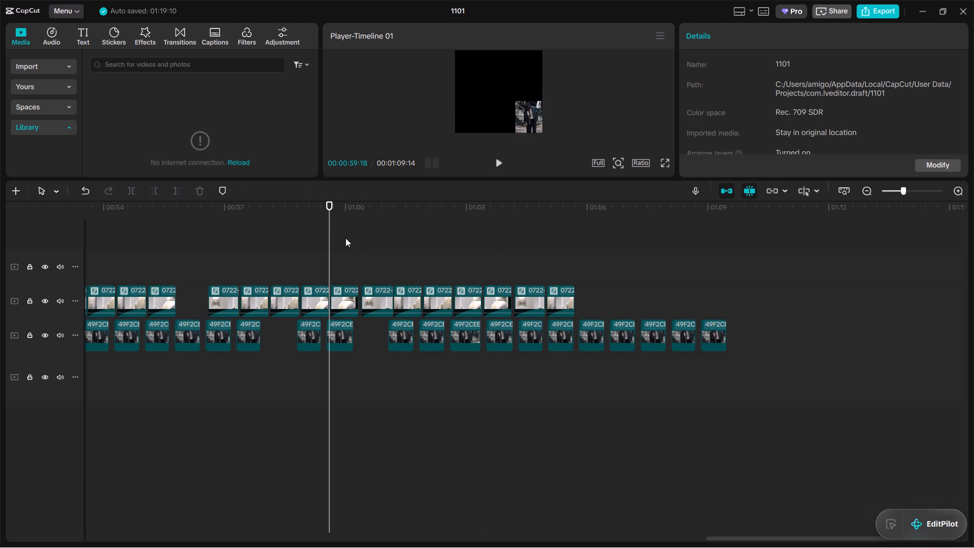
Delete the third track's 49F2 clip near 00:01:03 and its last four clips, between about 00:01:06 and 00:01:09.
left_click(469, 335)
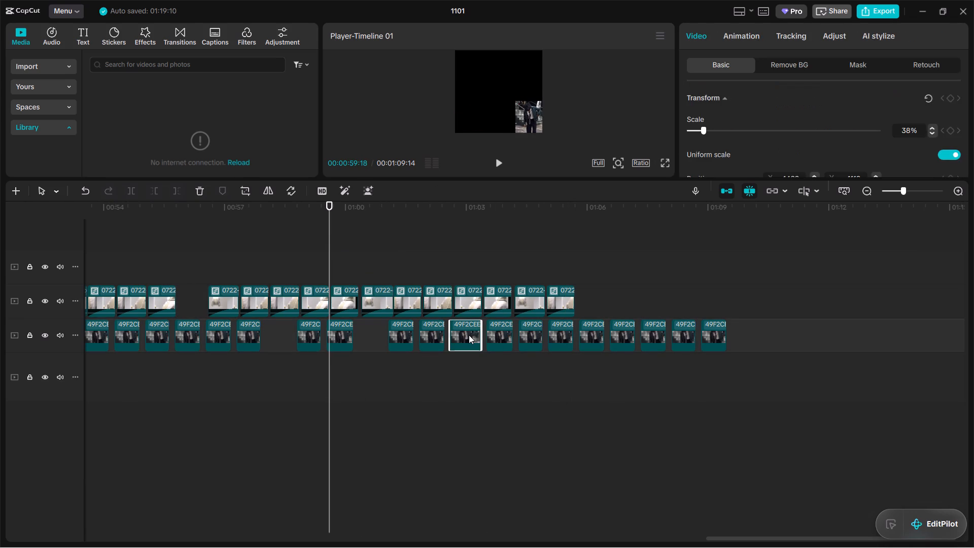
key("Delete")
left_click(710, 335)
key("Delete")
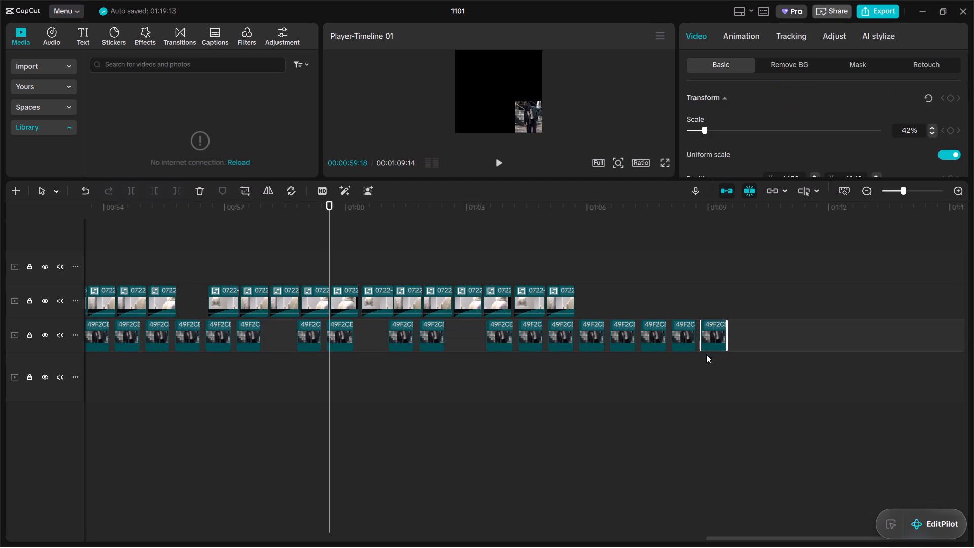
left_click(633, 335)
key("Delete")
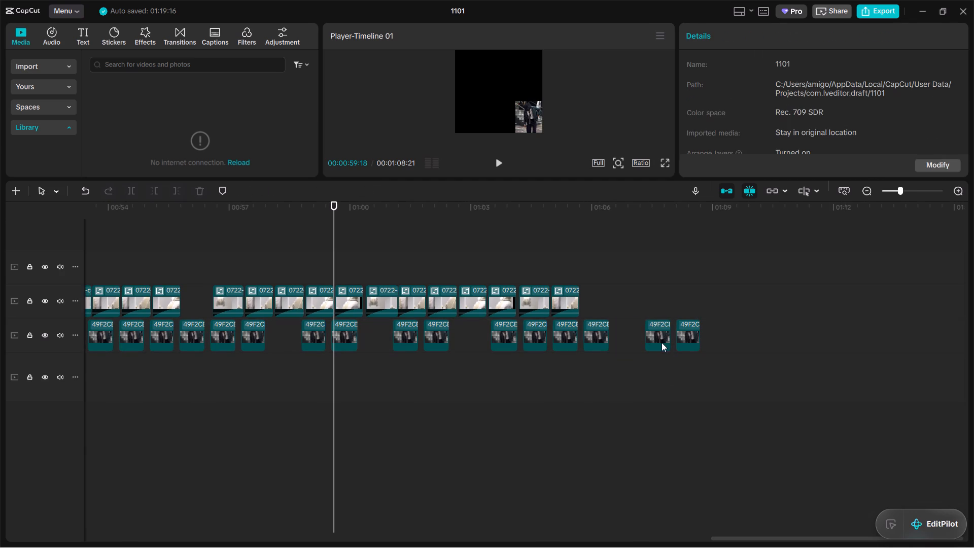
left_click(660, 341)
key("Delete")
left_click(692, 340)
key("Delete")
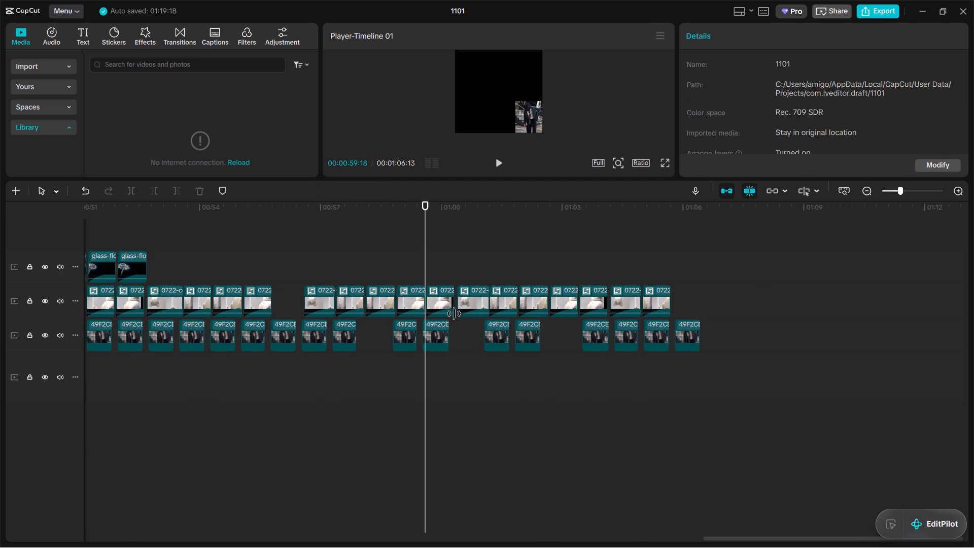
Delete the third track's 49F2 clip near 00:00:54 and the second track's 0722 clips near 00:00:53, 00:00:55 and 00:00:54.
left_click_drag(424, 238, 303, 246)
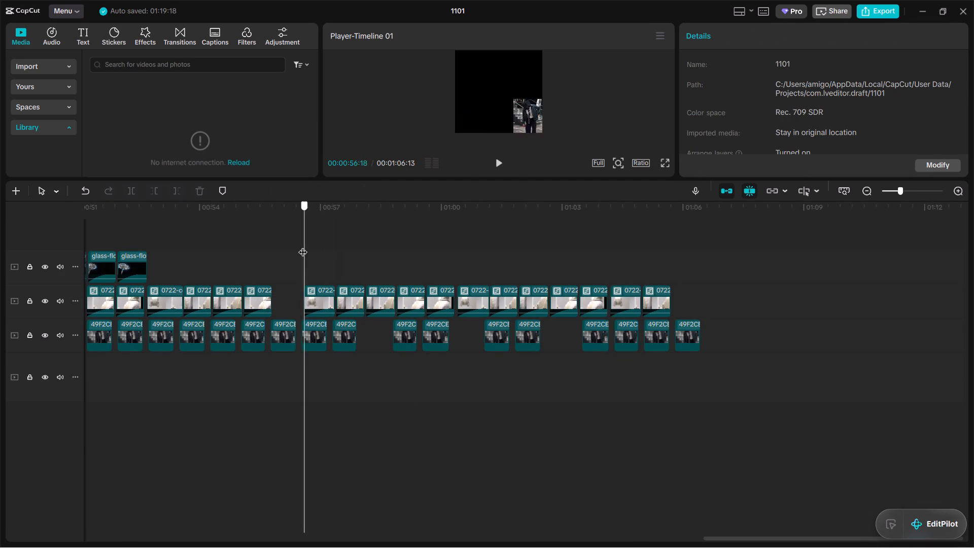
left_click_drag(303, 246, 206, 249)
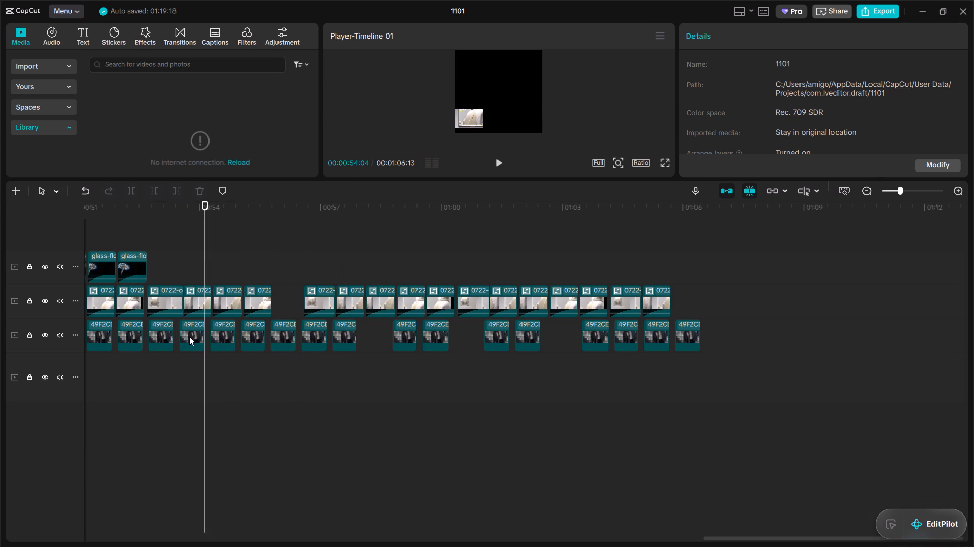
left_click(189, 336)
key("Delete")
left_click(168, 298)
key("Delete")
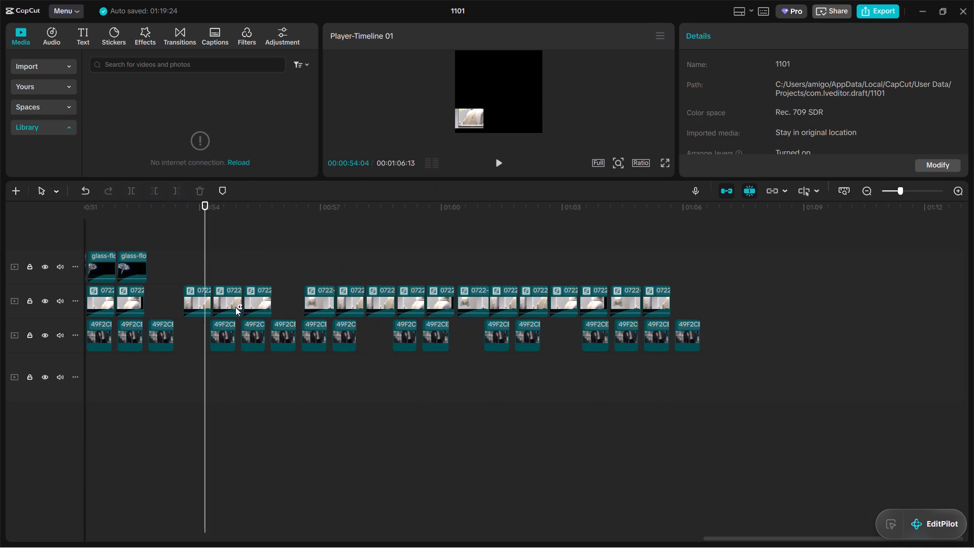
left_click(266, 299)
key("Delete")
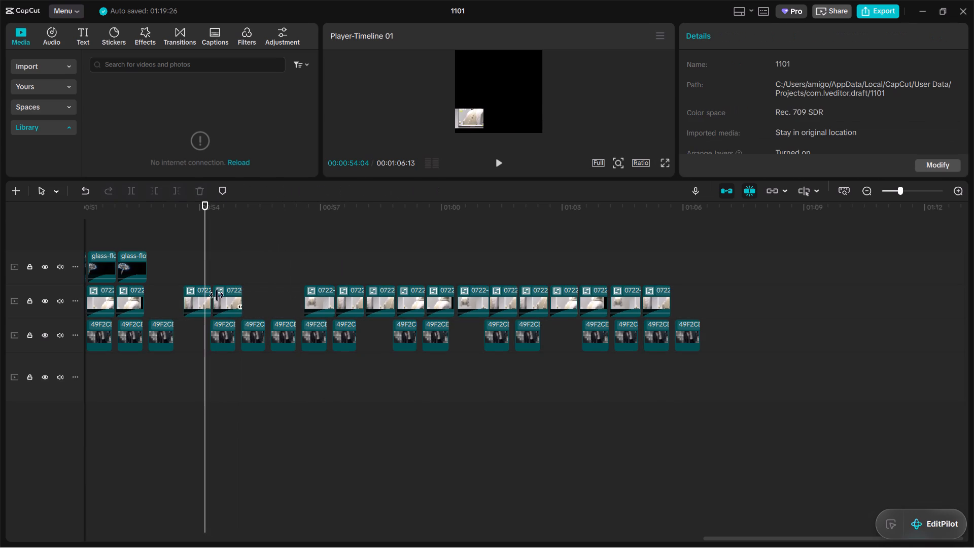
left_click(196, 301)
key("Delete")
Delete four consecutive 49F2 clips on the third track one by one, from about 00:00:55 to 00:00:58.
left_click(255, 335)
key("Delete")
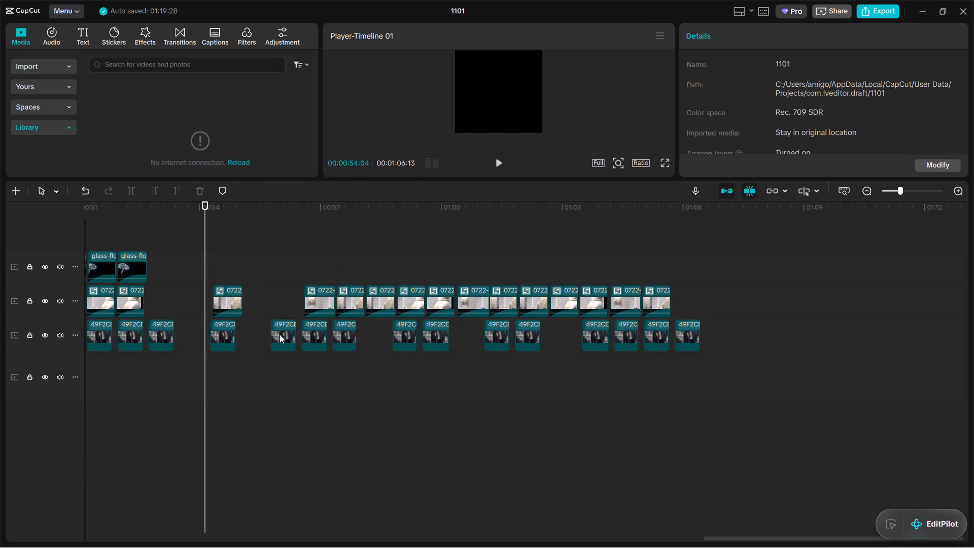
left_click(287, 334)
key("Delete")
left_click(316, 334)
key("Delete")
left_click(341, 334)
key("Delete")
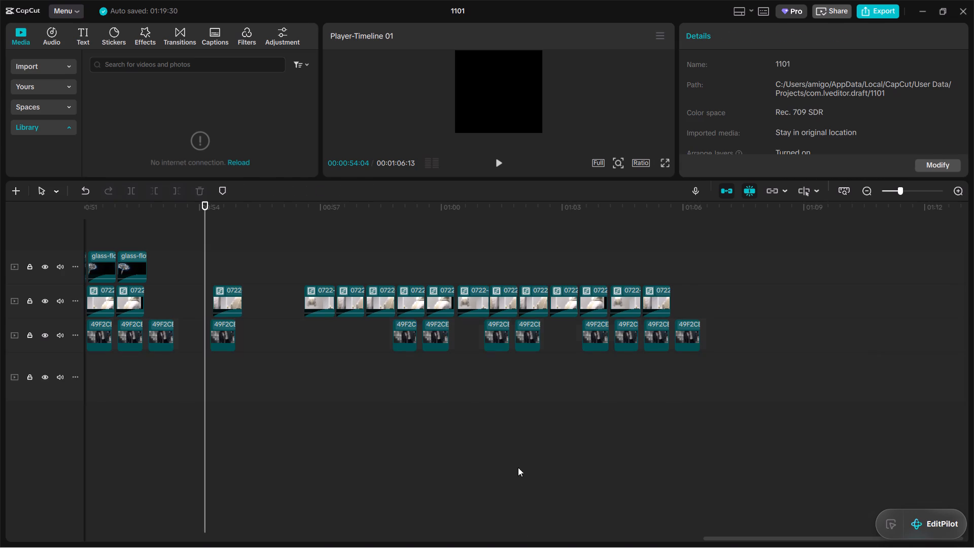
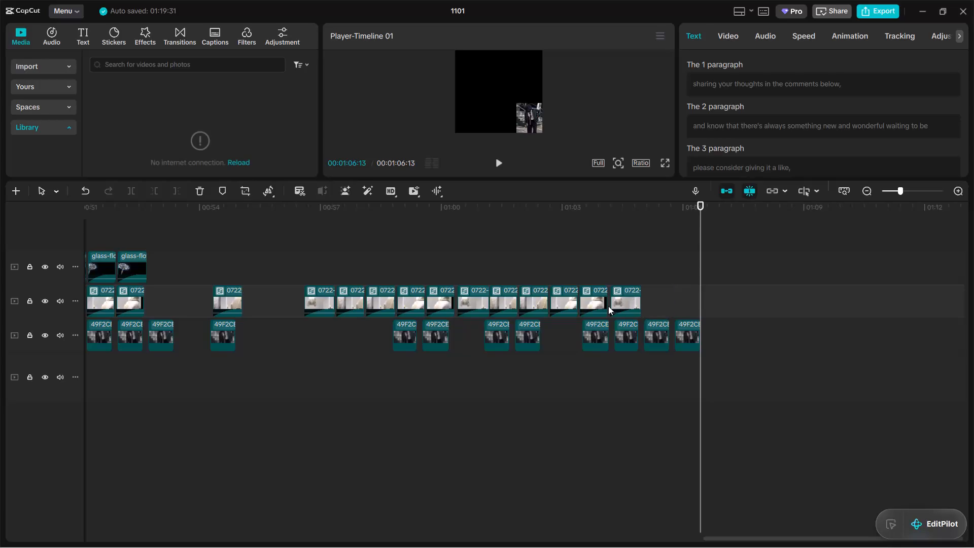
Delete the second track's 0722 clips one by one, working back from about 00:01:04 to 00:01:00.
left_click(596, 301)
key("Delete")
left_click(566, 301)
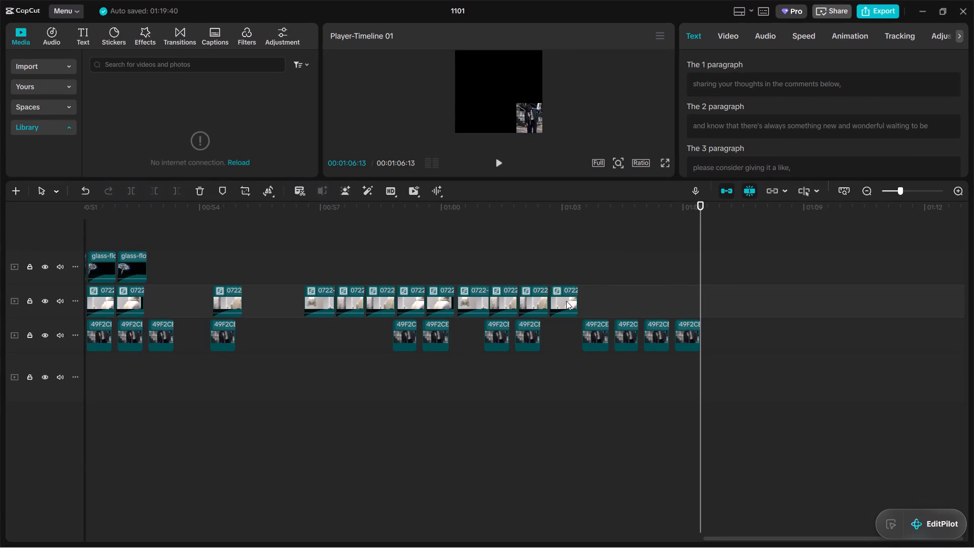
key("Delete")
left_click(536, 300)
key("Delete")
left_click(504, 302)
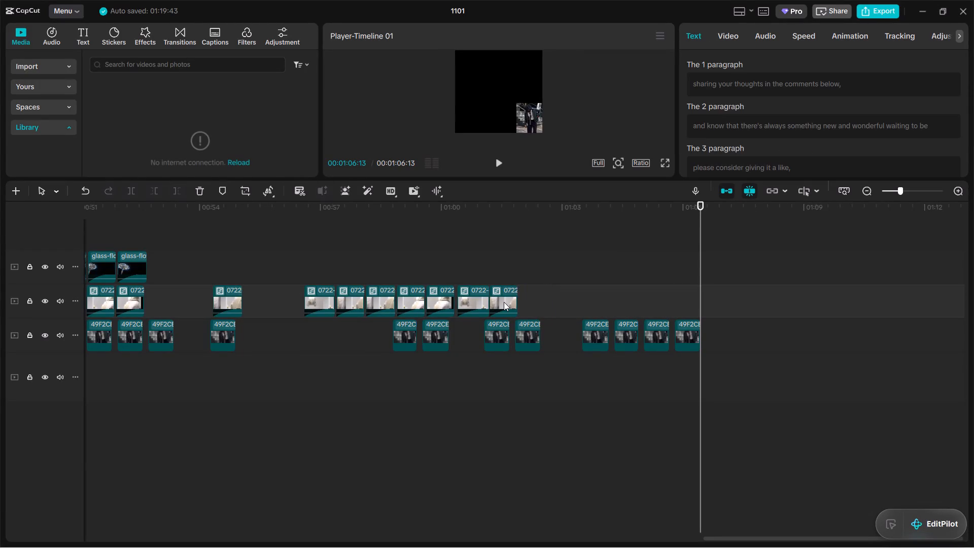
key("Delete")
left_click(480, 303)
key("Delete")
left_click(442, 296)
key("Delete")
Delete the second track's 0722 clips from about 00:00:59 back to 00:00:57, and the isolated one near 00:00:55.
left_click(404, 291)
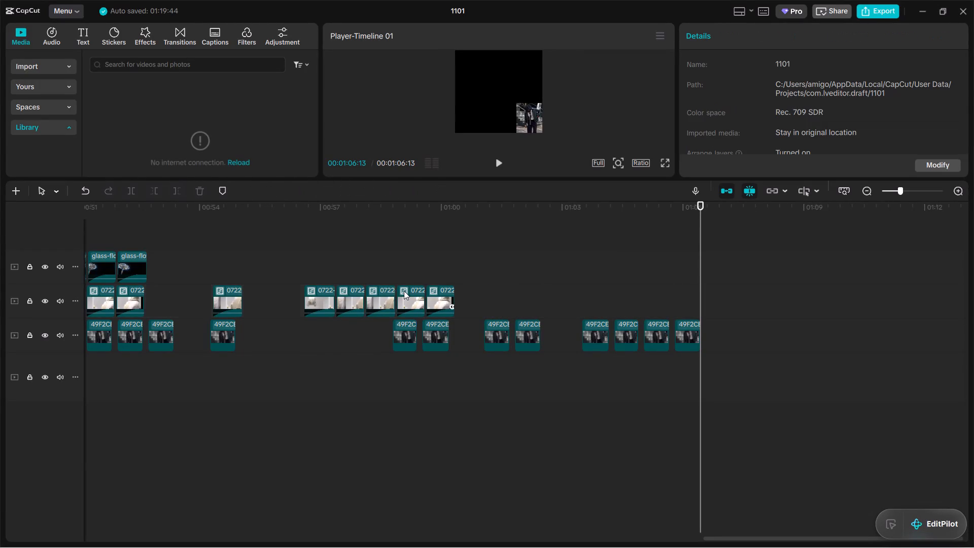
key("Delete")
left_click(374, 298)
key("Delete")
left_click(349, 297)
key("Delete")
left_click(330, 298)
key("Delete")
left_click(318, 298)
key("Delete")
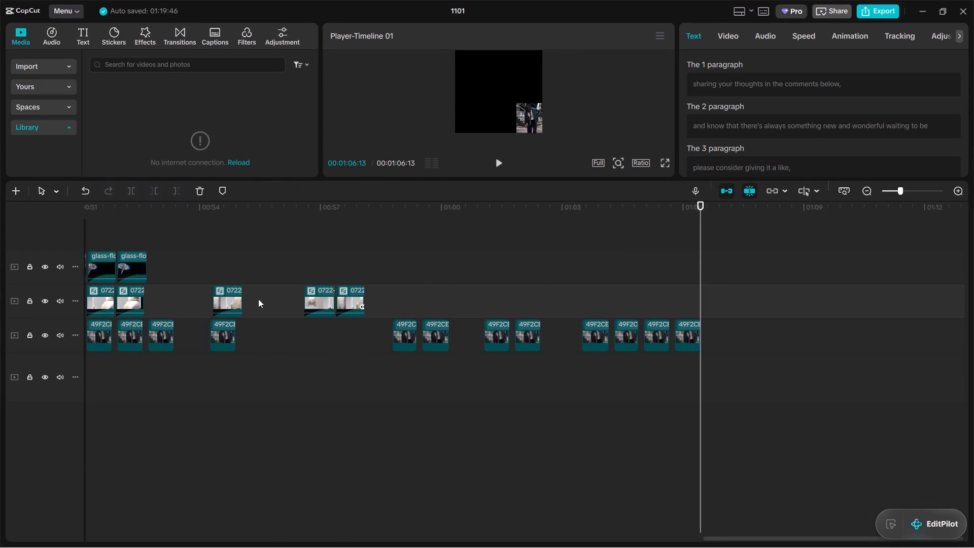
left_click(235, 299)
key("Delete")
Delete the third track's isolated 49F2 clip near 00:00:54 and those between about 00:00:59 and 00:01:02.
left_click(226, 335)
key("Delete")
left_click(402, 345)
key("Delete")
left_click(422, 338)
key("Delete")
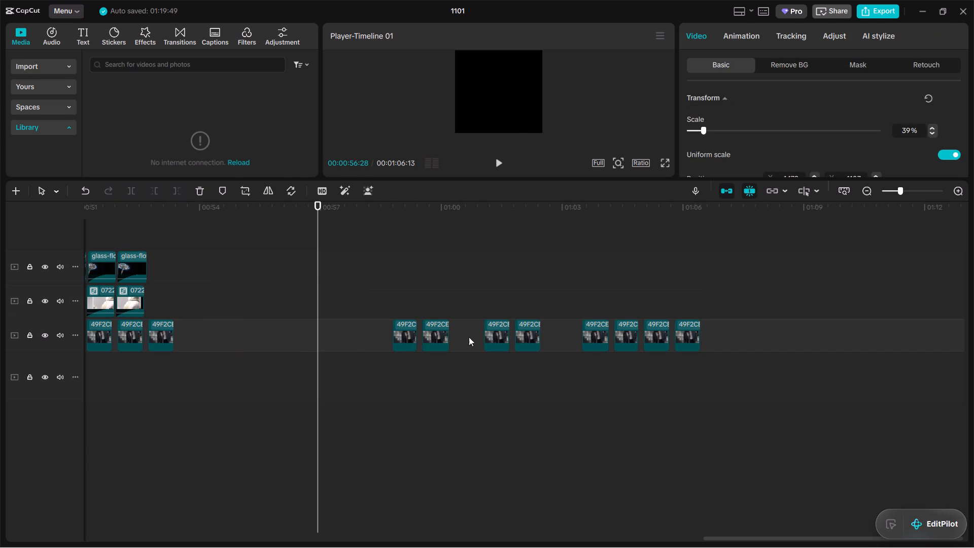
left_click(491, 337)
key("Delete")
left_click(530, 335)
key("Delete")
Delete the third track's 49F2 clips between about 00:01:04 and 00:01:06, plus the leftover one near 00:01:00.
left_click(603, 347)
key("Delete")
left_click(625, 347)
key("Delete")
left_click(664, 345)
key("Delete")
left_click(693, 347)
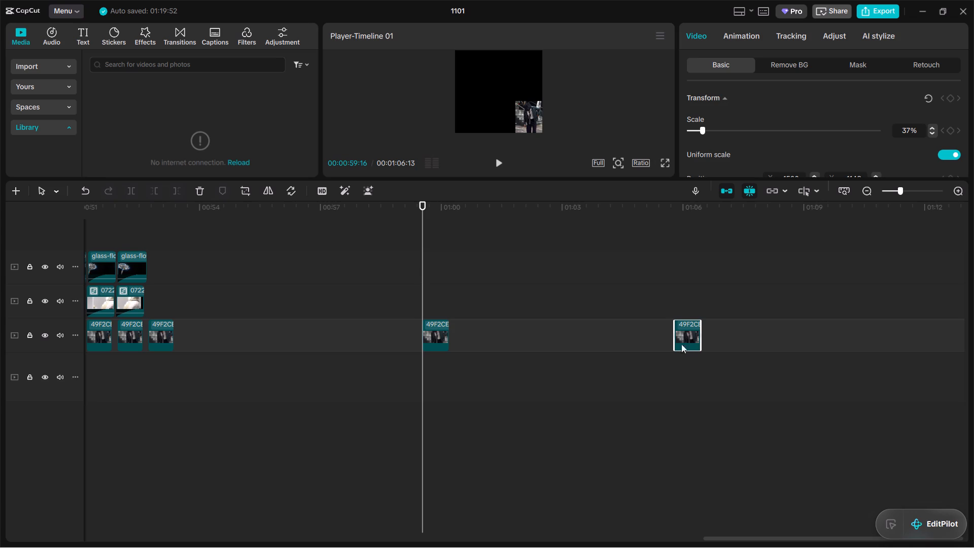
key("Delete")
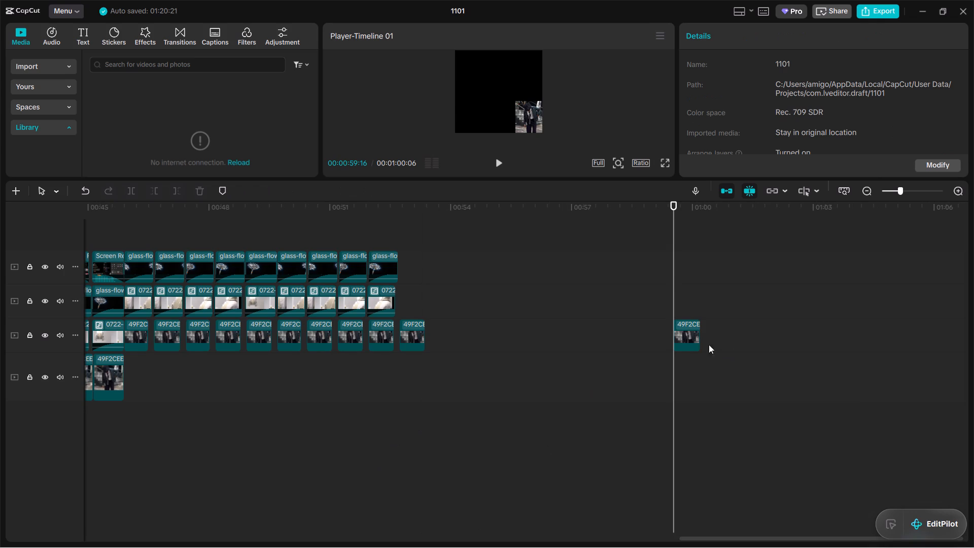
left_click(687, 337)
key("Delete")
Delete the third track's 49F2 clips one by one from about 00:00:53 back to 00:00:50.
left_click(694, 334)
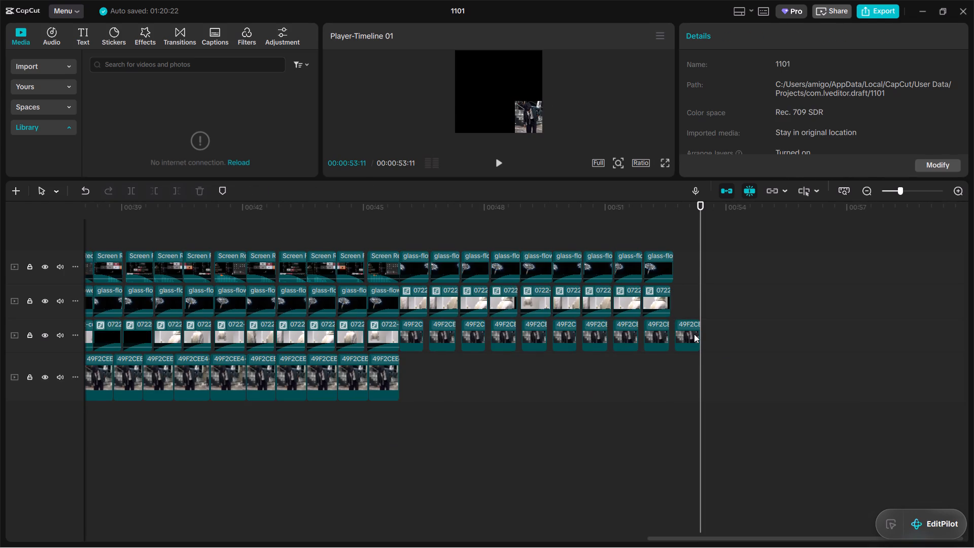
key("Delete")
left_click(693, 333)
key("Delete")
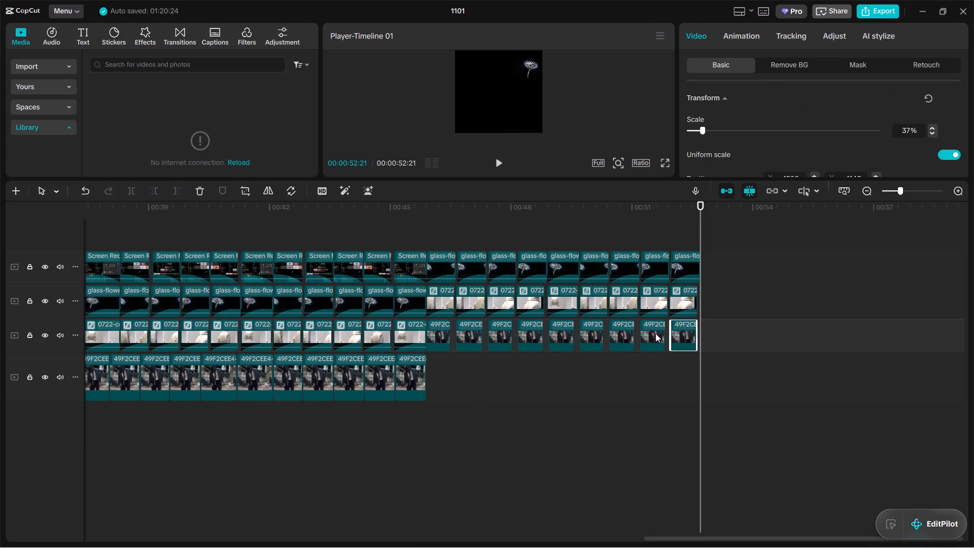
left_click(655, 333)
key("Delete")
left_click(613, 333)
key("Delete")
left_click(601, 336)
key("Delete")
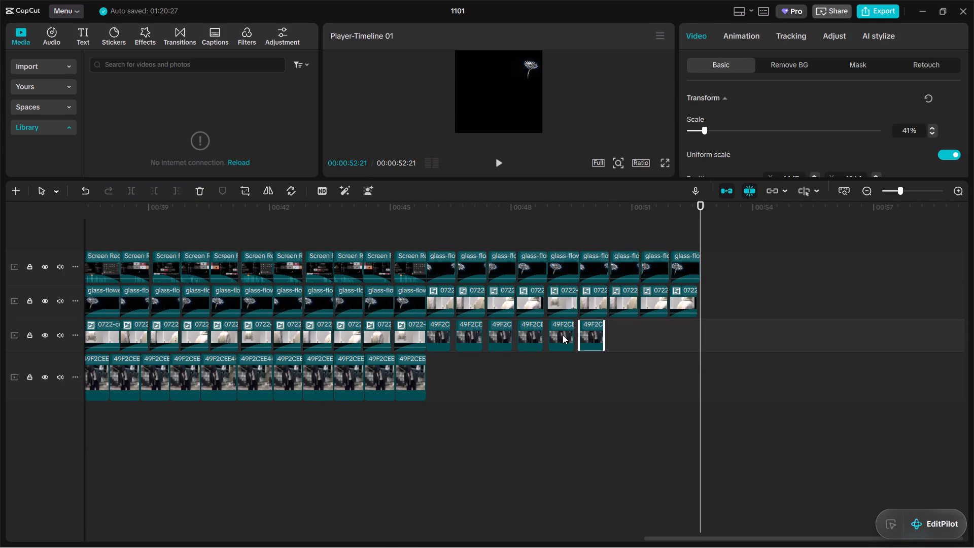
Delete the third track's remaining 49F2 clips from about 00:00:49 back to 00:00:46.
left_click(563, 335)
key("Delete")
left_click(535, 335)
key("Delete")
left_click(500, 335)
key("Delete")
left_click(481, 335)
key("Delete")
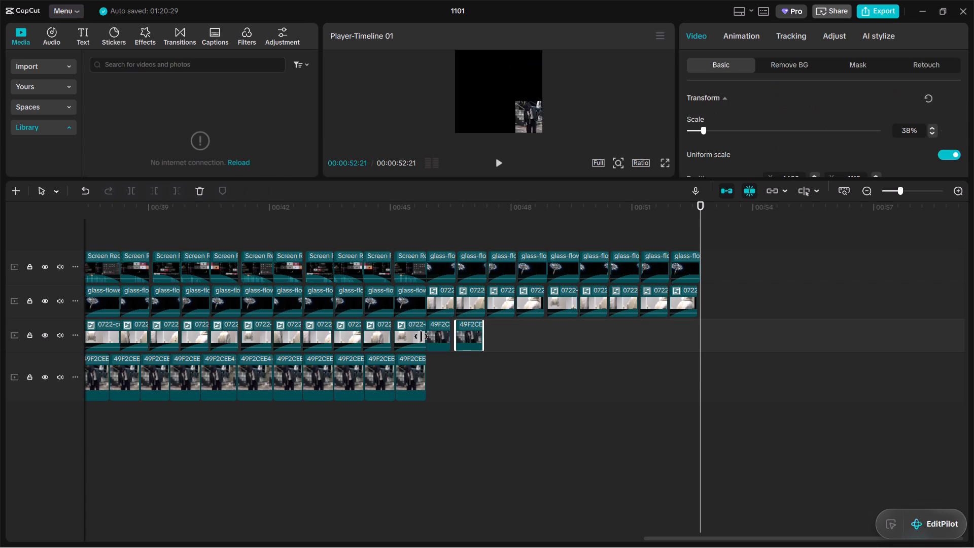
left_click(440, 336)
key("Delete")
Delete the second track's 0722 clip near 00:00:46 and the top track's glass clips from about 00:00:46 to 00:00:48.
left_click(441, 303)
key("Delete")
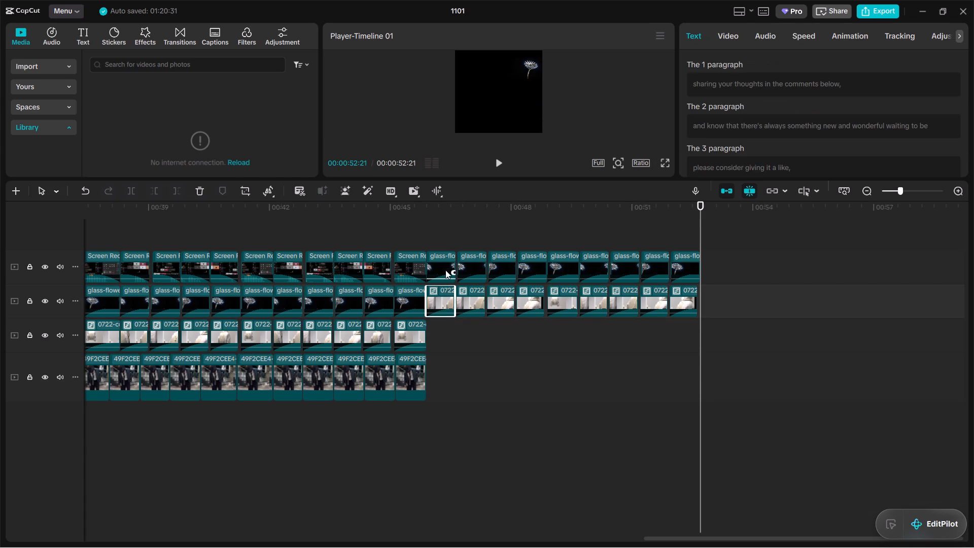
left_click(445, 270)
key("Delete")
left_click(475, 263)
key("Delete")
left_click(512, 269)
key("Delete")
left_click(532, 266)
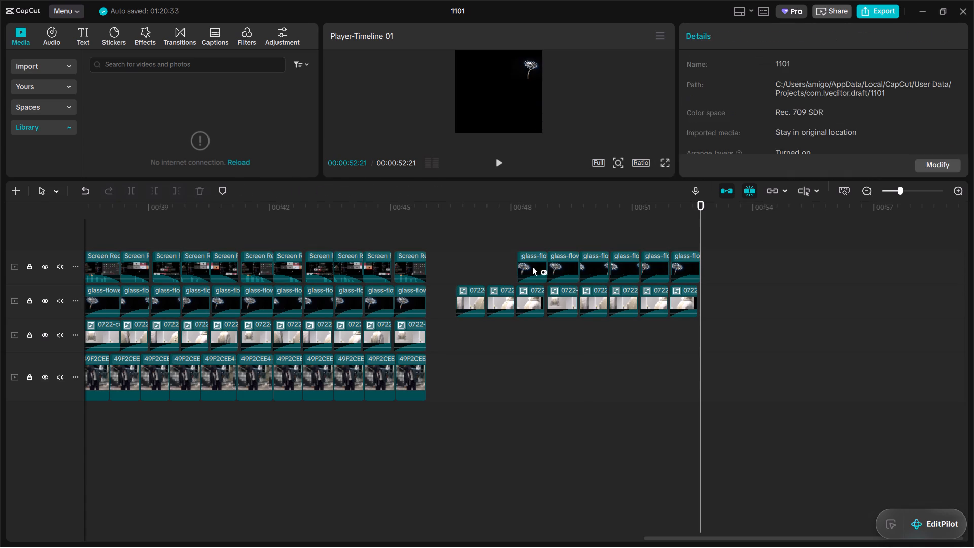
key("Delete")
Delete the top track's remaining glass clips from about 00:00:49 to 00:00:52.
left_click(561, 266)
key("Delete")
left_click(606, 269)
key("Delete")
left_click(620, 269)
key("Delete")
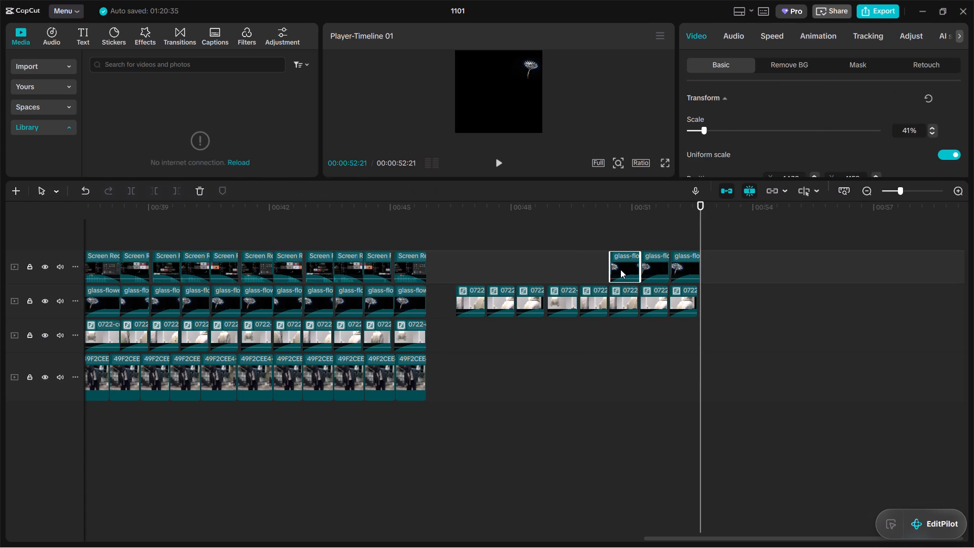
left_click(642, 269)
key("Delete")
left_click(675, 268)
key("Delete")
Delete the second track's 0722 clips from about 00:00:52 back to 00:00:49.
left_click(680, 289)
key("Delete")
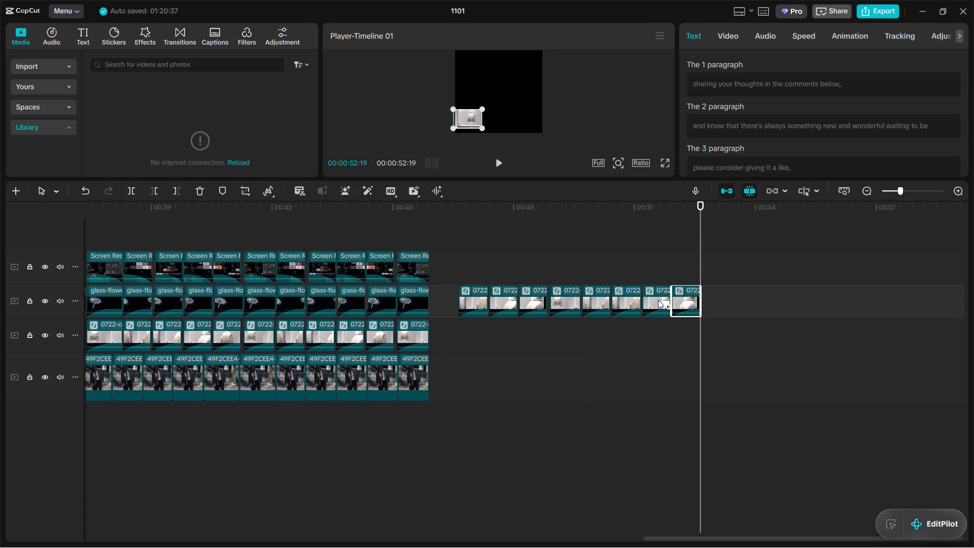
left_click(658, 300)
key("Delete")
left_click(623, 301)
key("Delete")
left_click(585, 298)
key("Delete")
Delete the second track's remaining 0722 clips after the four full tracks, including the last one near 00:00:51.
left_click(556, 298)
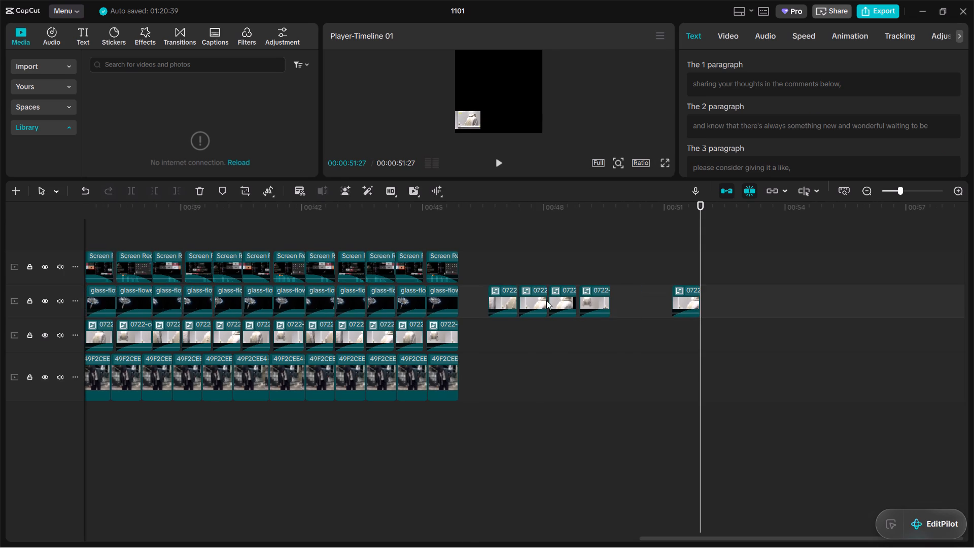
key("Delete")
left_click(539, 300)
key("Delete")
left_click(511, 302)
key("Delete")
double_click(519, 300)
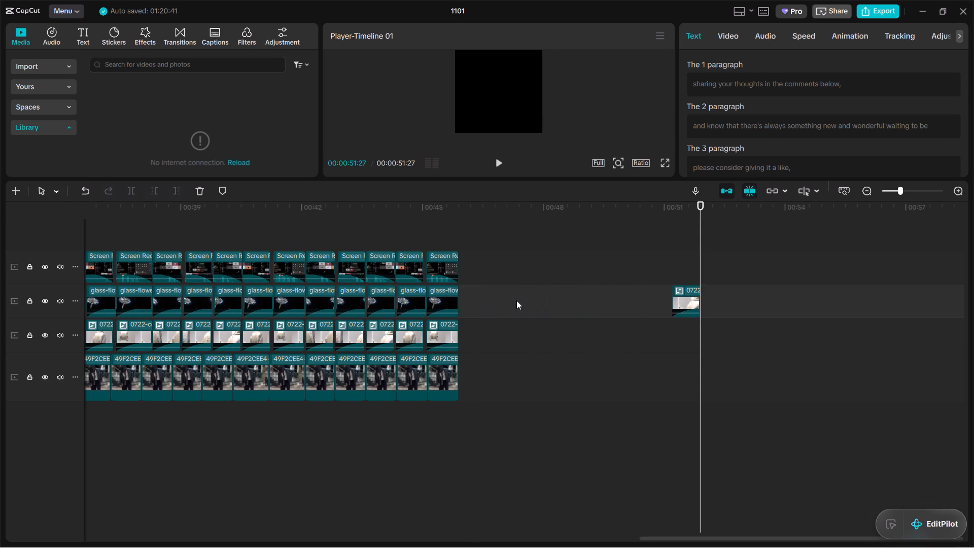
key("Delete")
left_click(683, 301)
key("Delete")
Return the playhead to 00:00:00:00 and look over the whole four-track collage from start to end.
left_click_drag(701, 215, 8, 243)
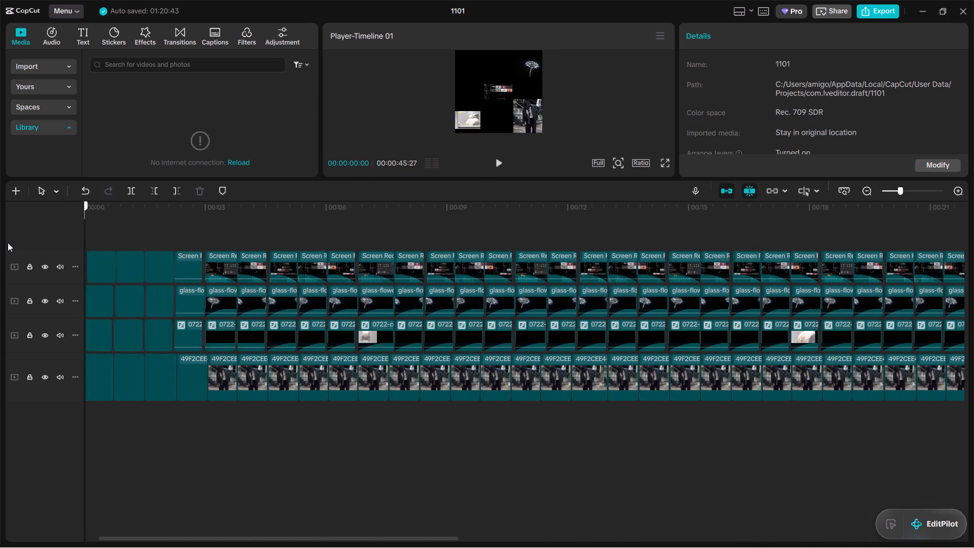
left_click_drag(8, 243, 0, 243)
left_click(892, 193)
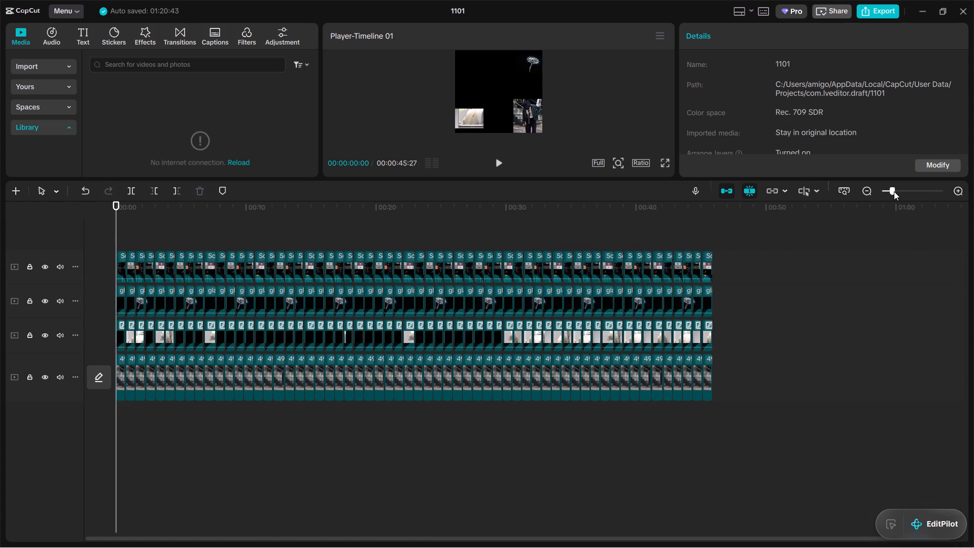
left_click(895, 191)
left_click(893, 191)
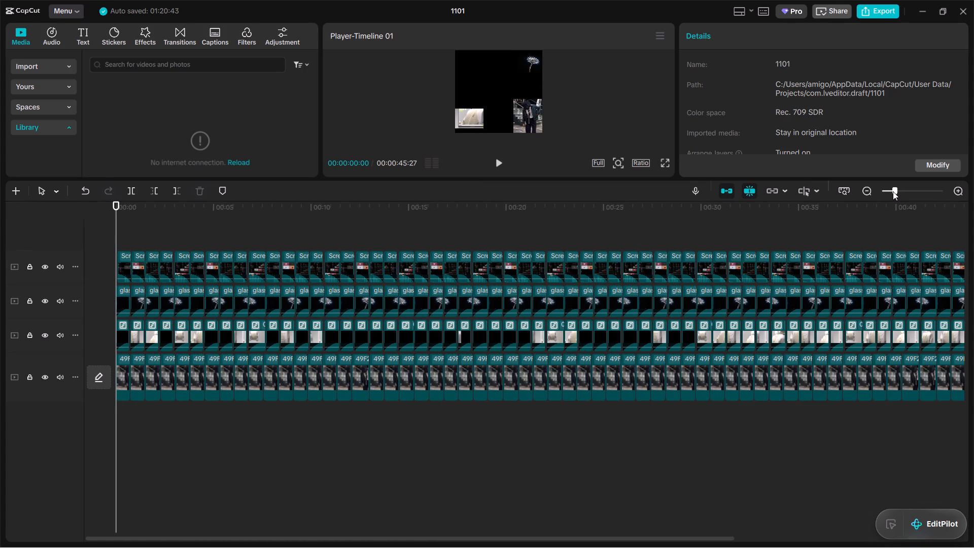
left_click(893, 191)
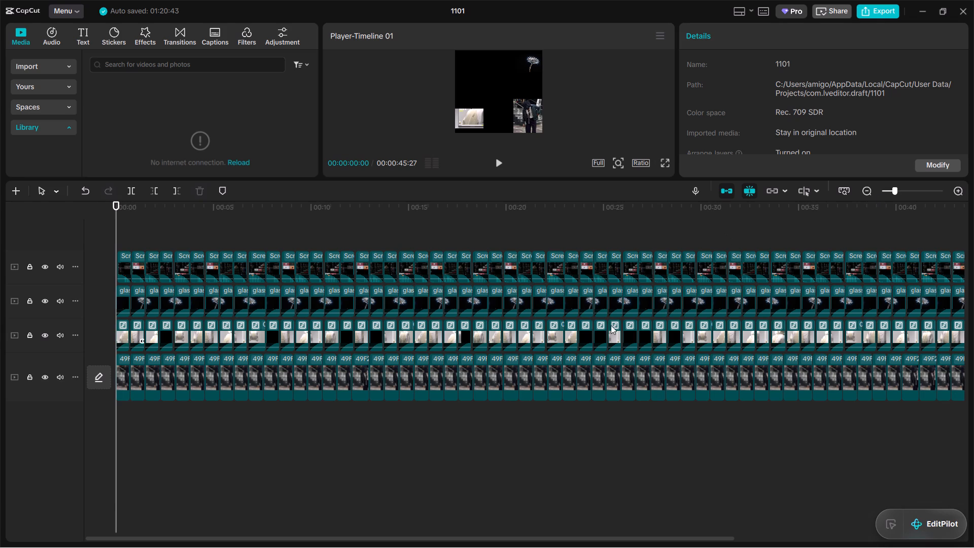
left_click(893, 190)
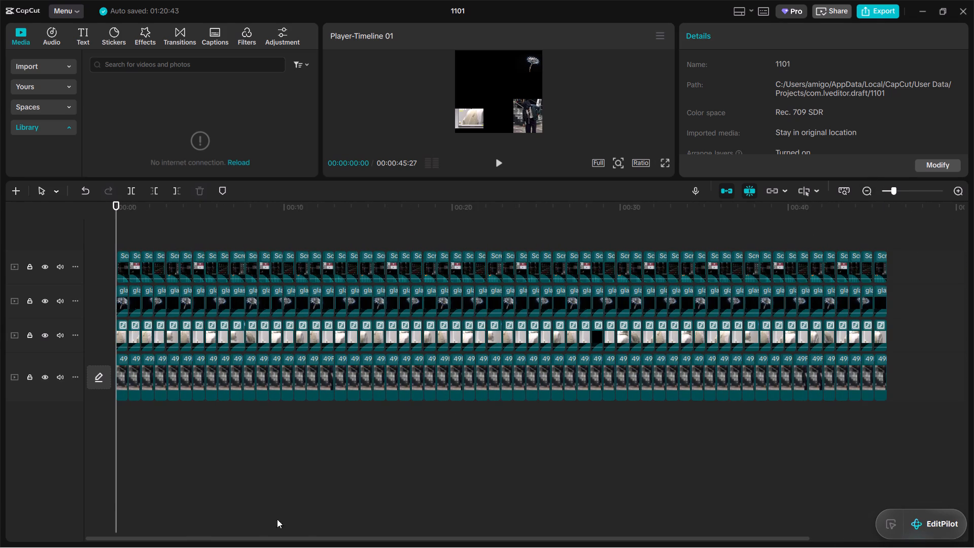
left_click_drag(286, 535, 454, 547)
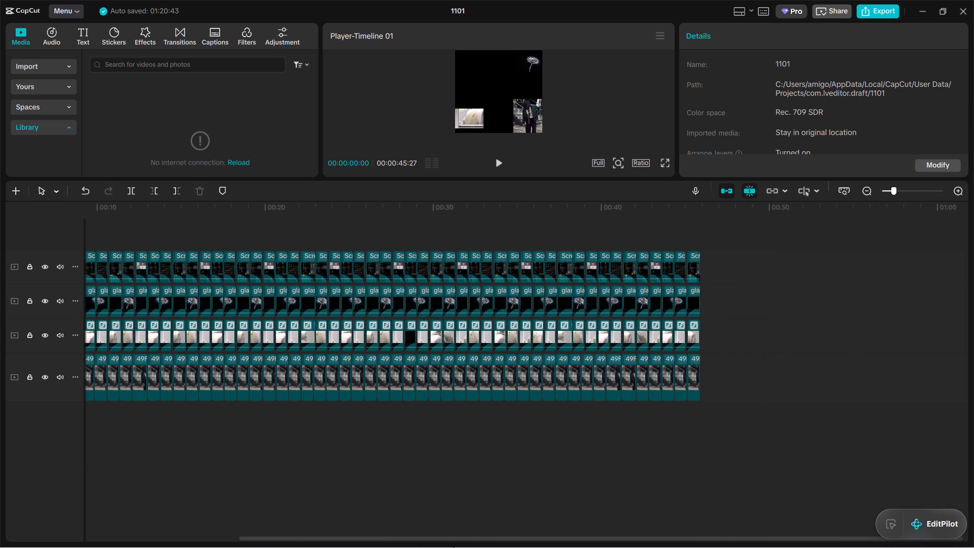
left_click_drag(454, 547, 56, 476)
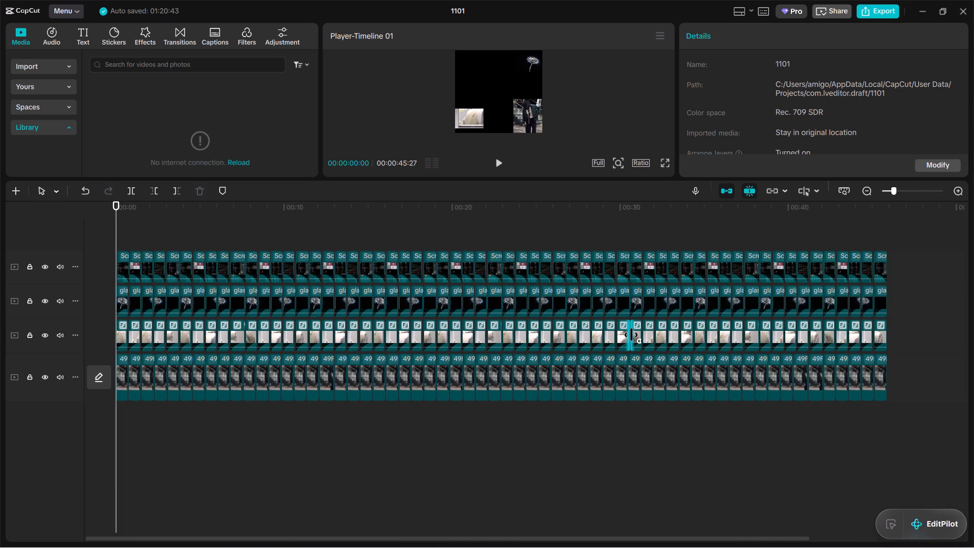
left_click(894, 189)
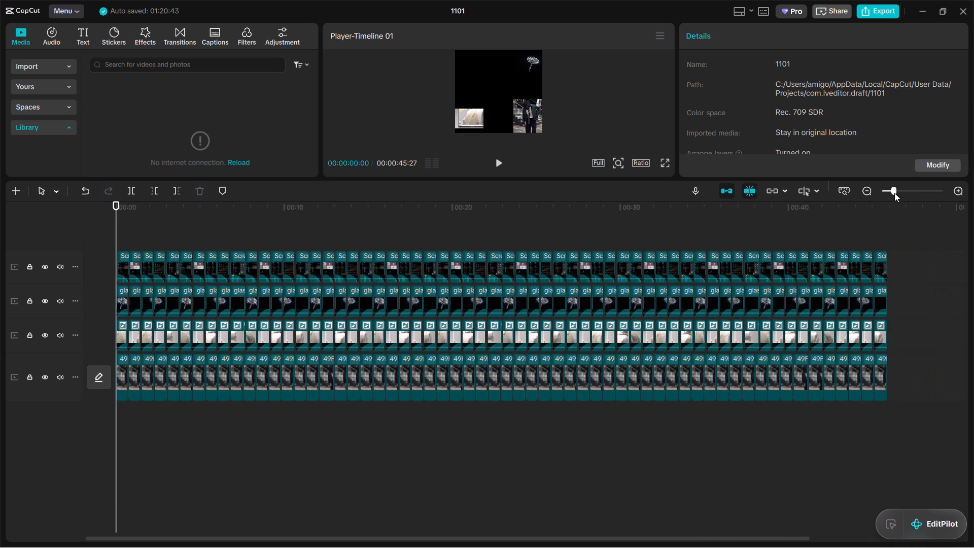
left_click_drag(704, 537, 644, 539)
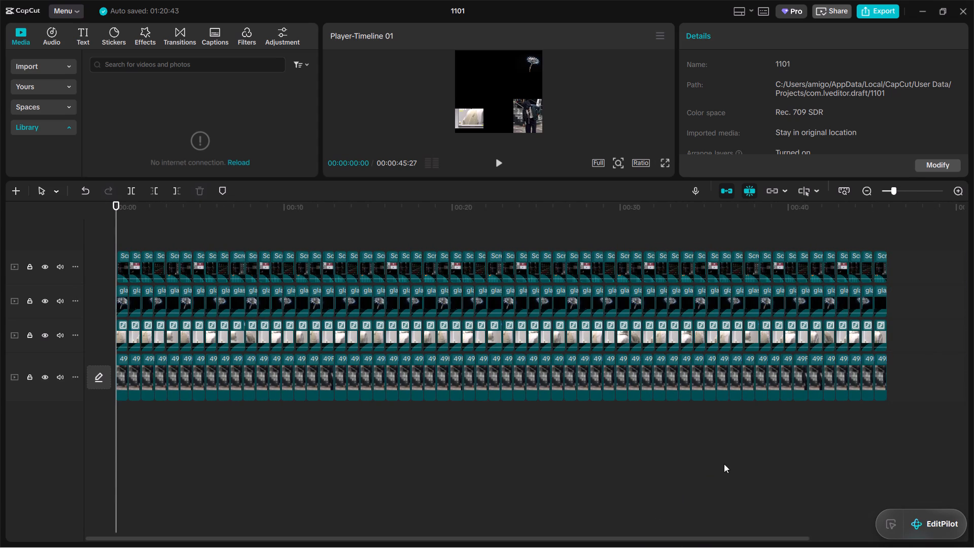
Copy the last five clips of all four tracks, from about 00:00:42, and paste them at the collage's end, 00:00:45:27.
left_click(724, 464)
left_click(917, 284)
left_click(799, 439)
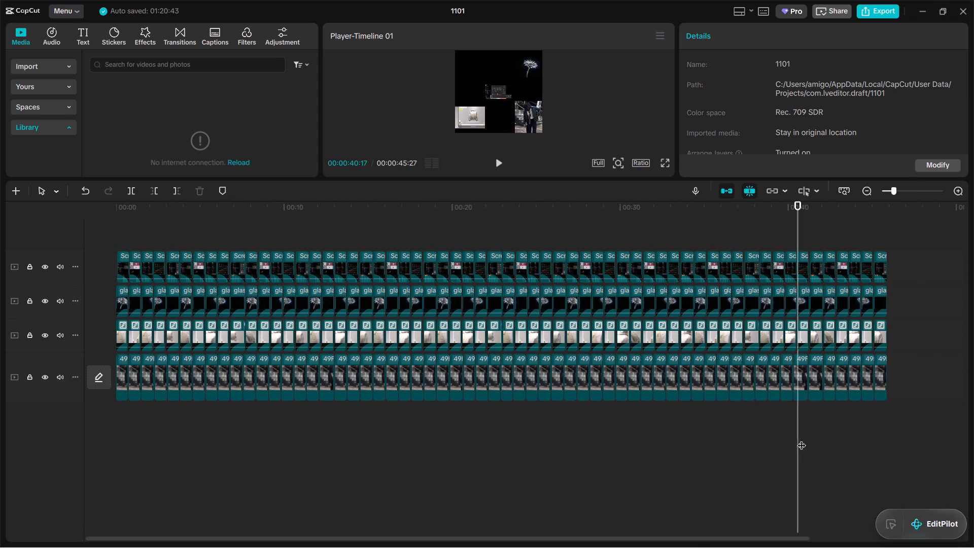
left_click(904, 371)
left_click_drag(907, 395, 845, 375)
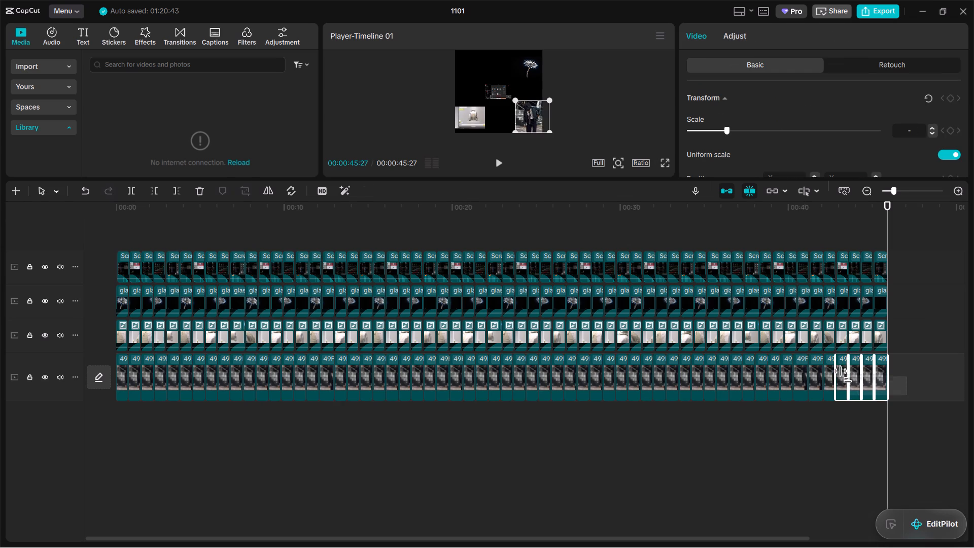
left_click_drag(845, 375, 836, 270)
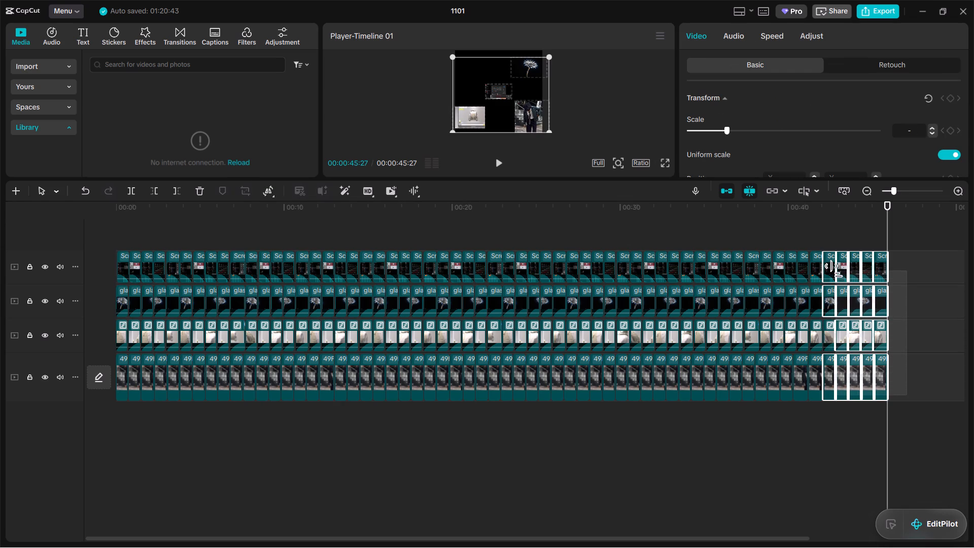
left_click_drag(836, 270, 833, 276)
key("ctrl+c")
left_click(906, 336)
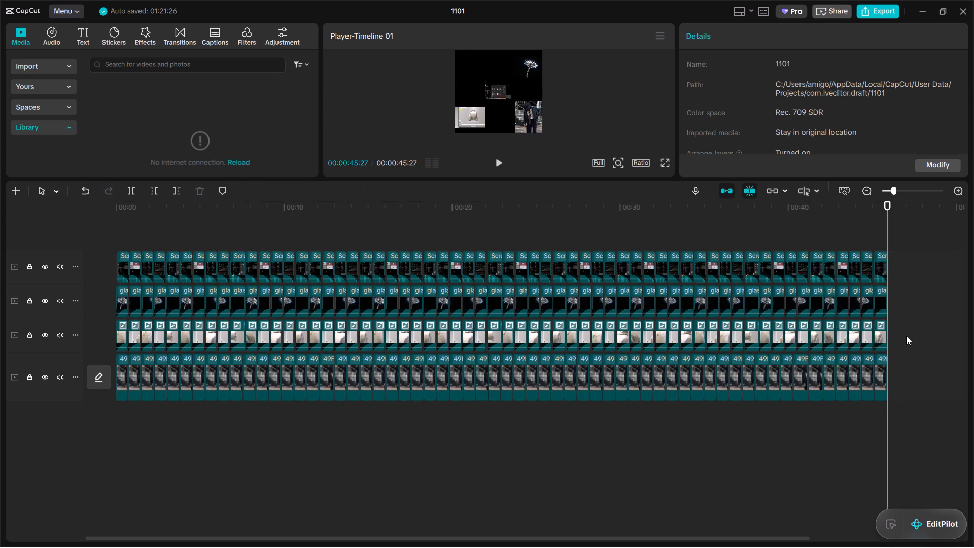
left_click_drag(888, 217, 911, 218)
key("ctrl+v")
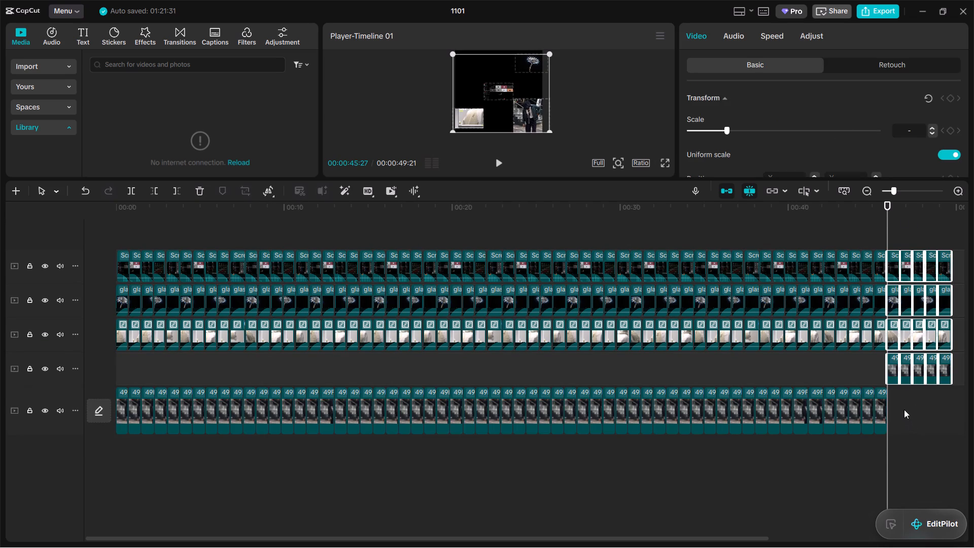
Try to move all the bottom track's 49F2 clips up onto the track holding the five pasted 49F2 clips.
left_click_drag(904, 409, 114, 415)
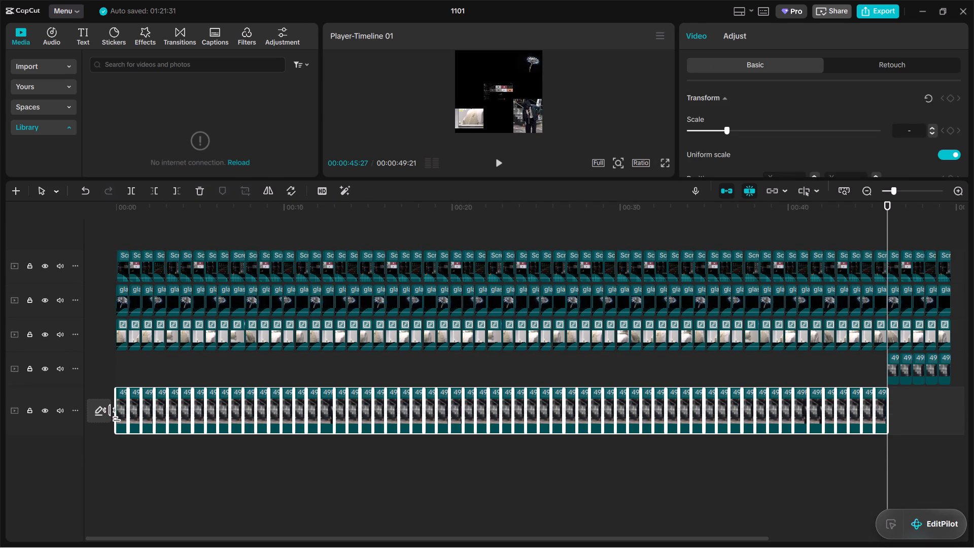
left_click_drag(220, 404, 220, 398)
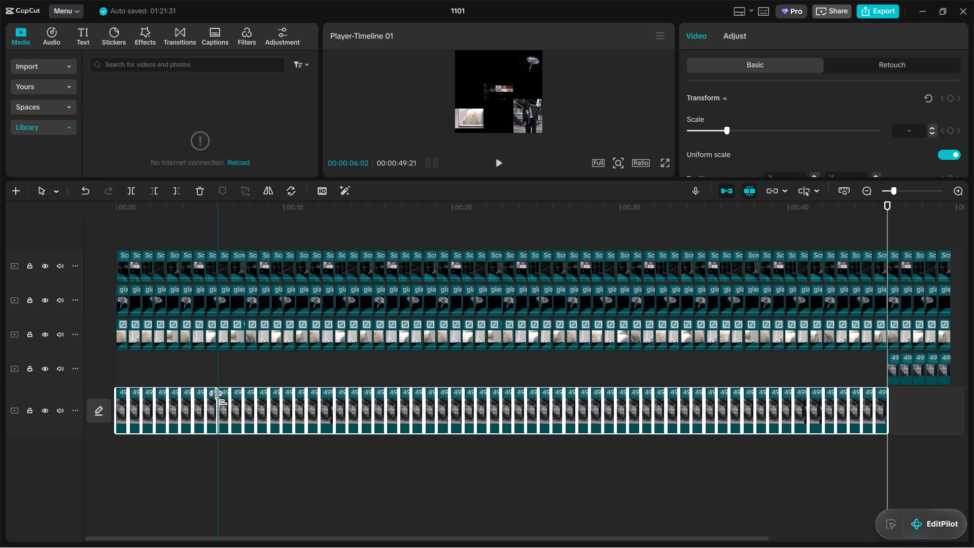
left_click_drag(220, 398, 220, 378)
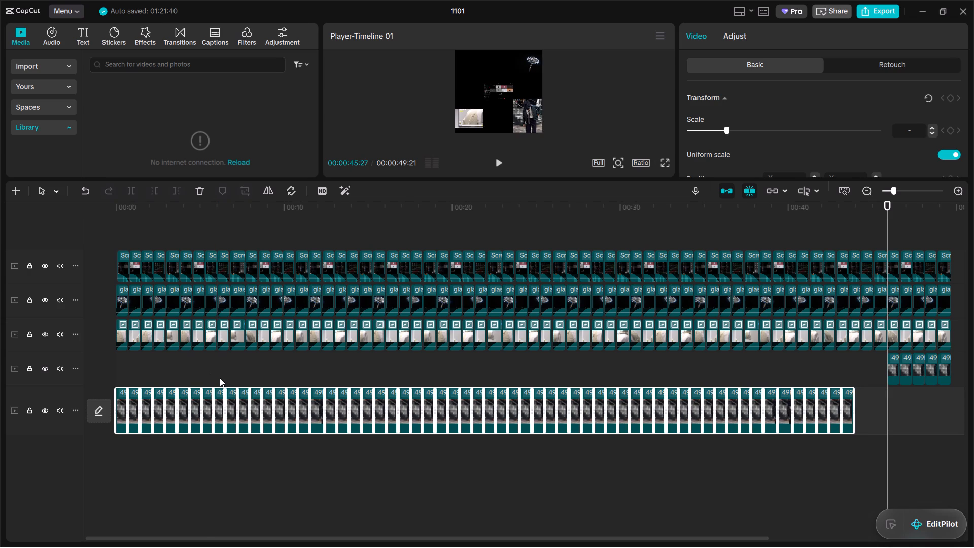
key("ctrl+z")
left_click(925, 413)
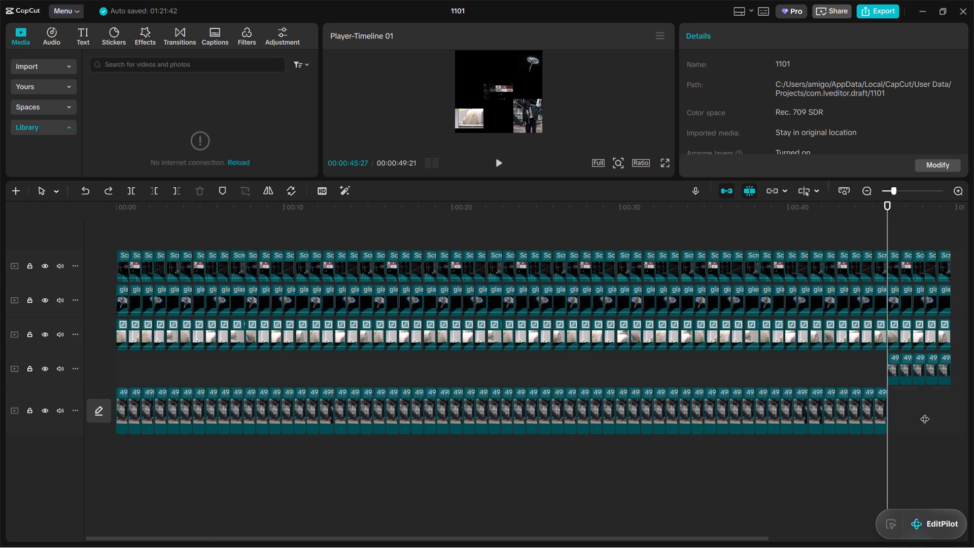
Move the five pasted 49F2 clips down onto the main 49F2 track, directly after its last clip at 00:00:45:27.
left_click_drag(870, 364, 940, 367)
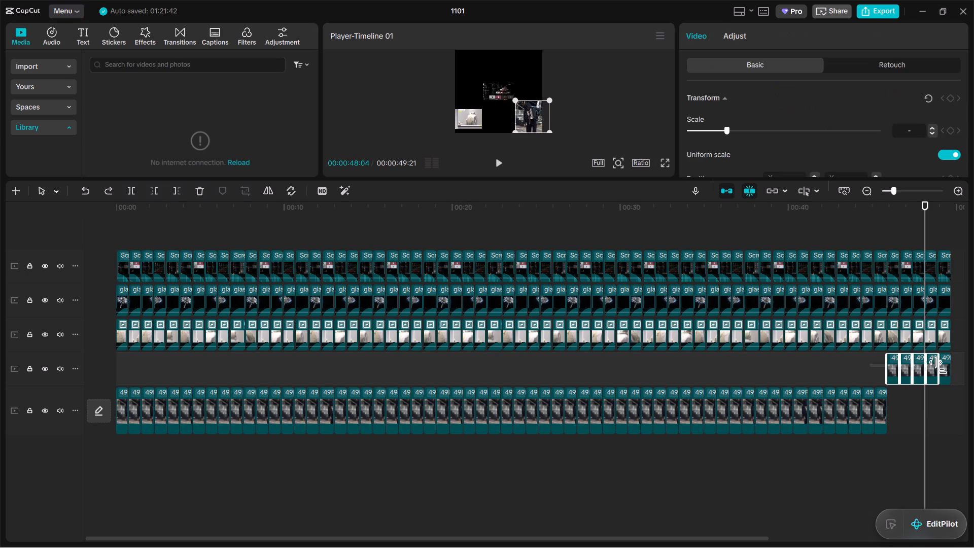
left_click_drag(940, 367, 954, 367)
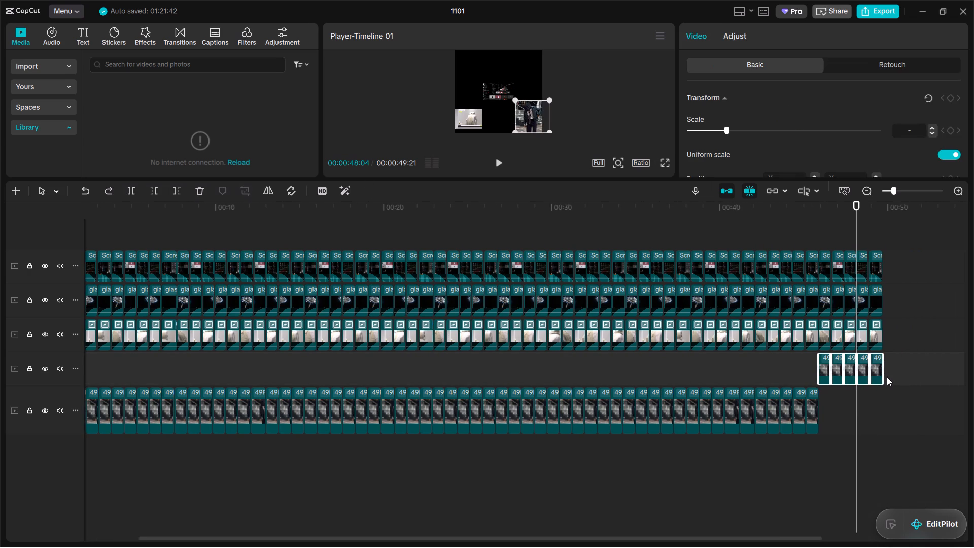
left_click_drag(896, 191, 903, 191)
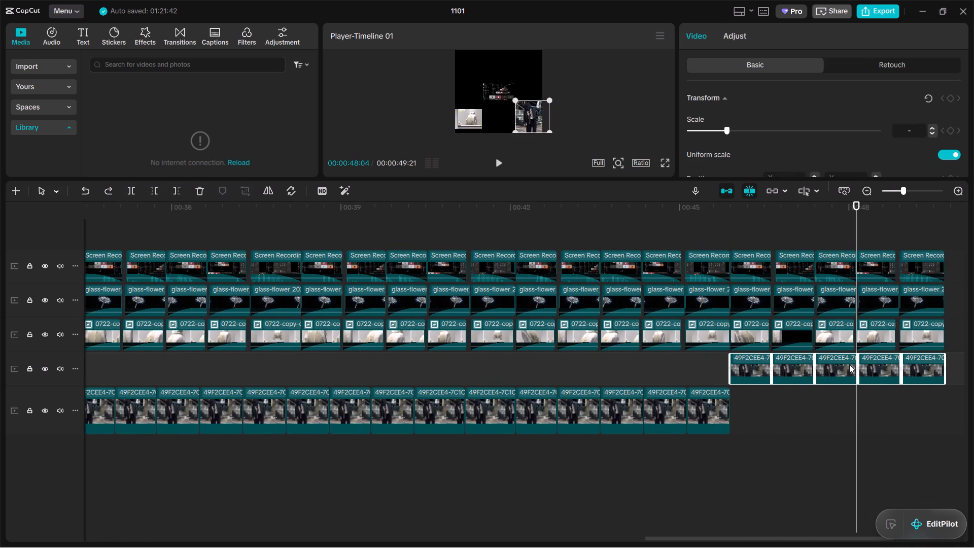
left_click_drag(841, 372, 845, 416)
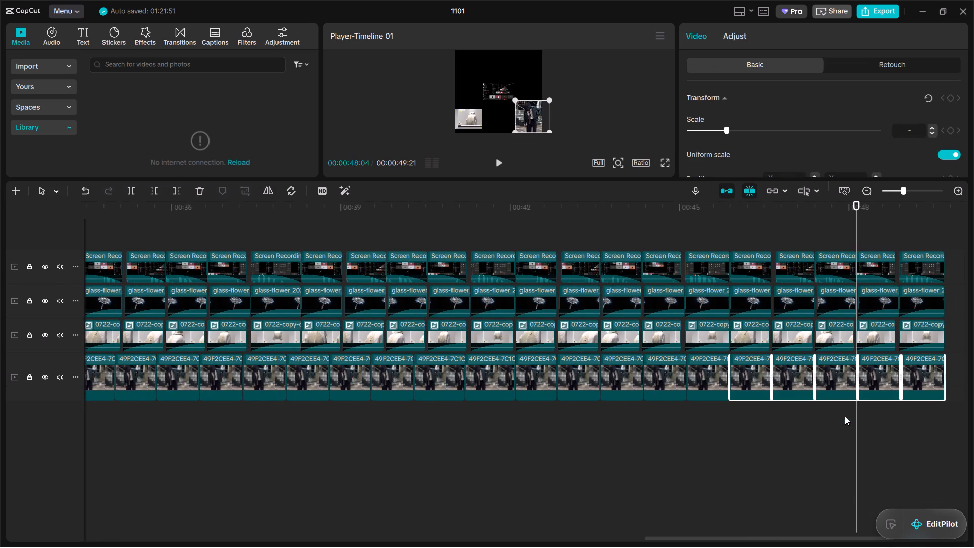
left_click(642, 436)
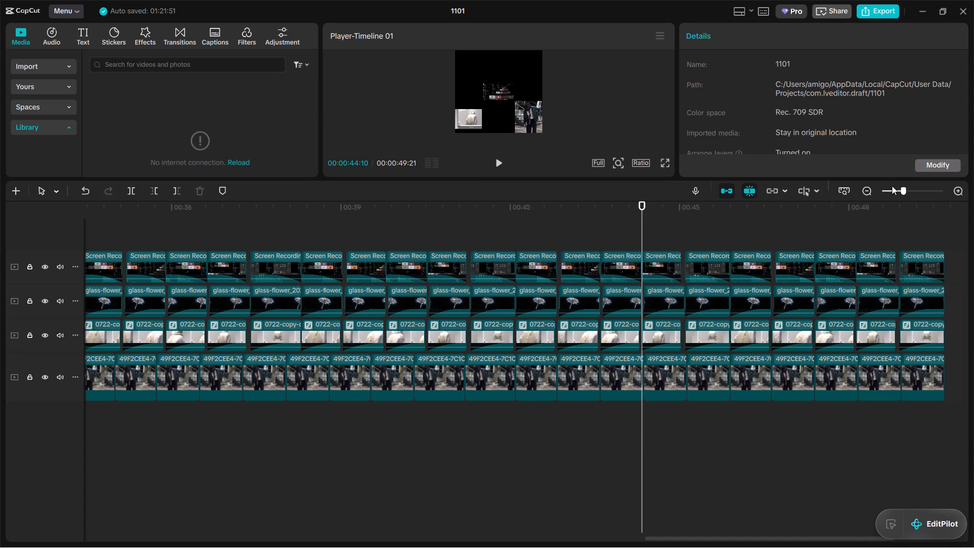
Pull the start edge of the first Screen Recording clip back to the beginning of the timeline.
left_click_drag(903, 186, 899, 188)
left_click(899, 188)
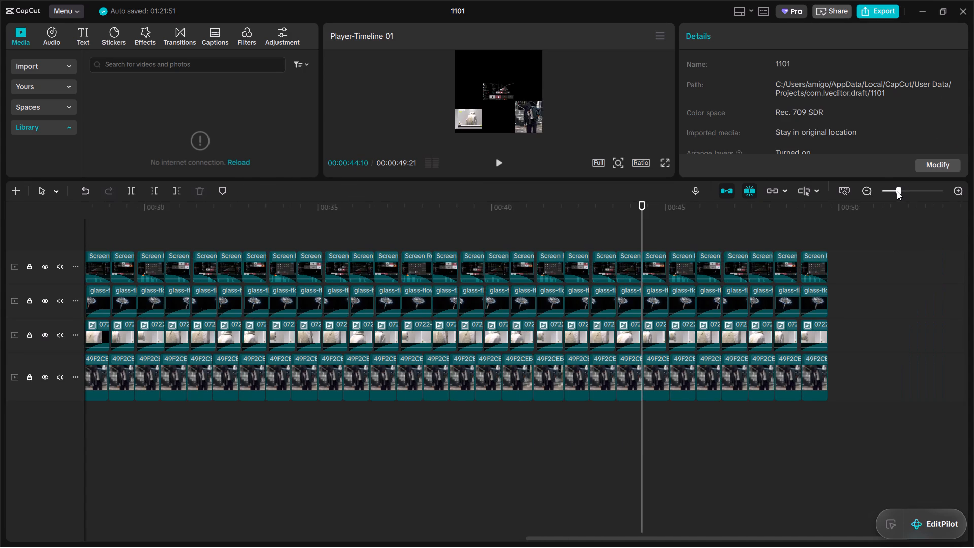
left_click_drag(633, 535, 631, 537)
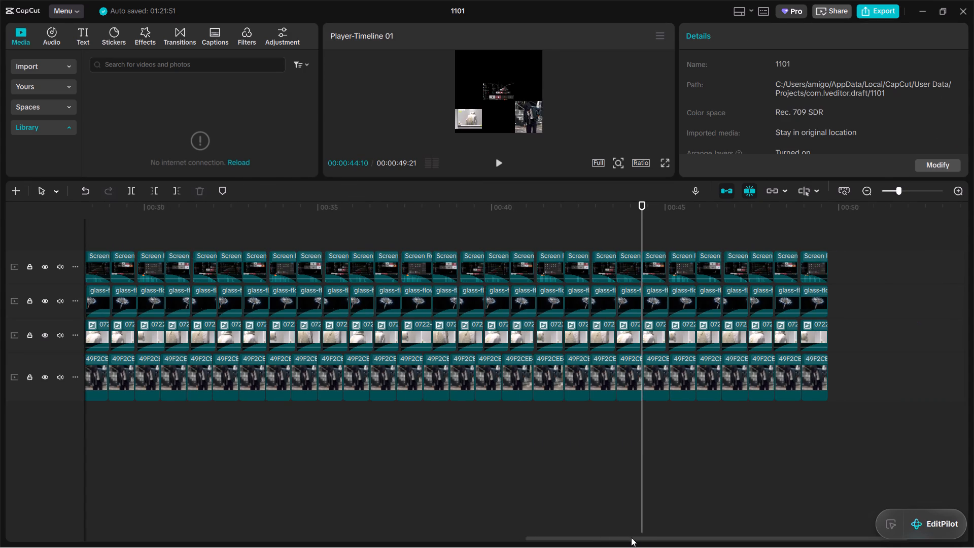
left_click_drag(631, 537, 106, 472)
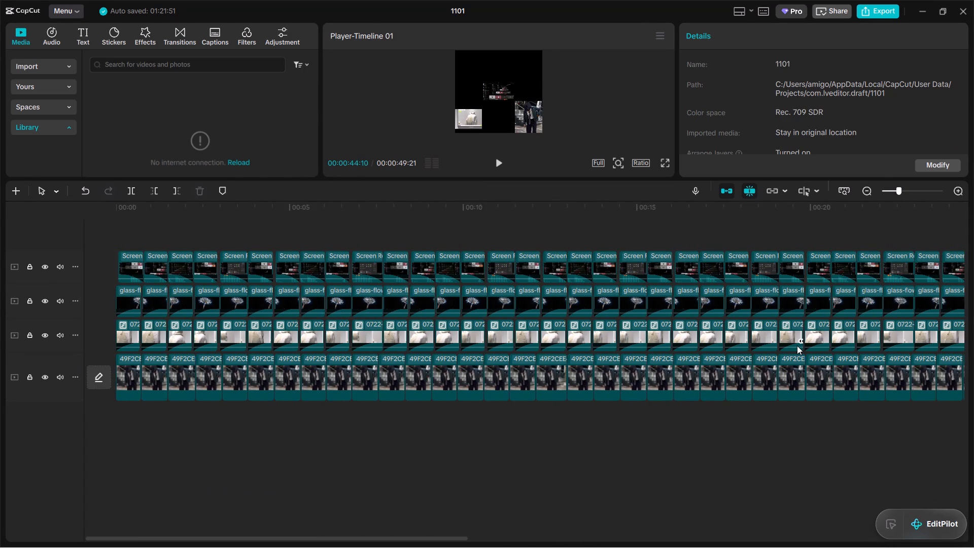
left_click(120, 264)
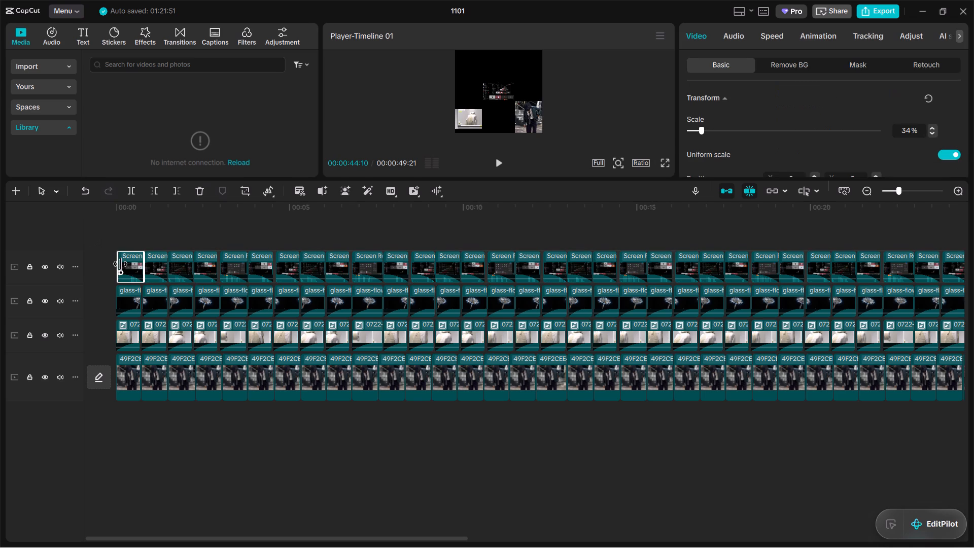
left_click_drag(117, 263, 109, 263)
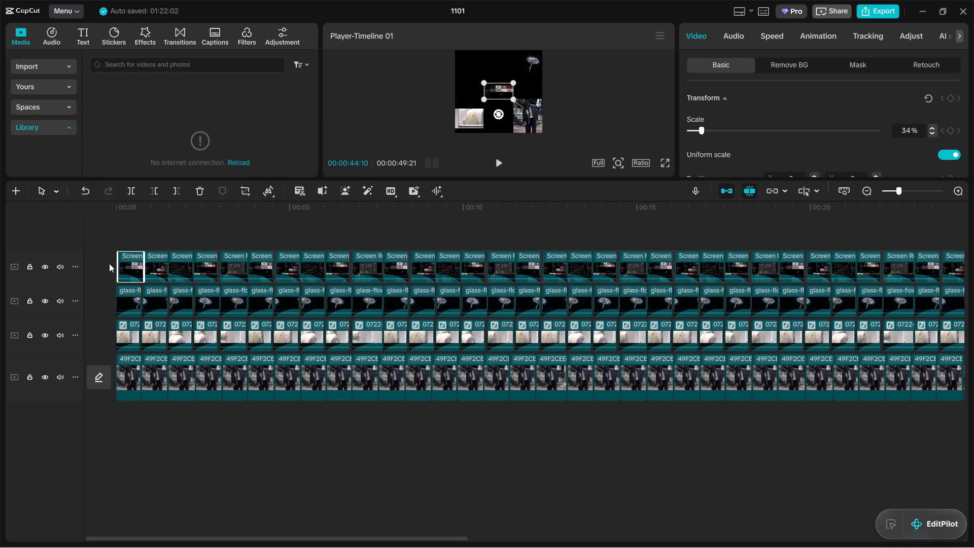
left_click(185, 239)
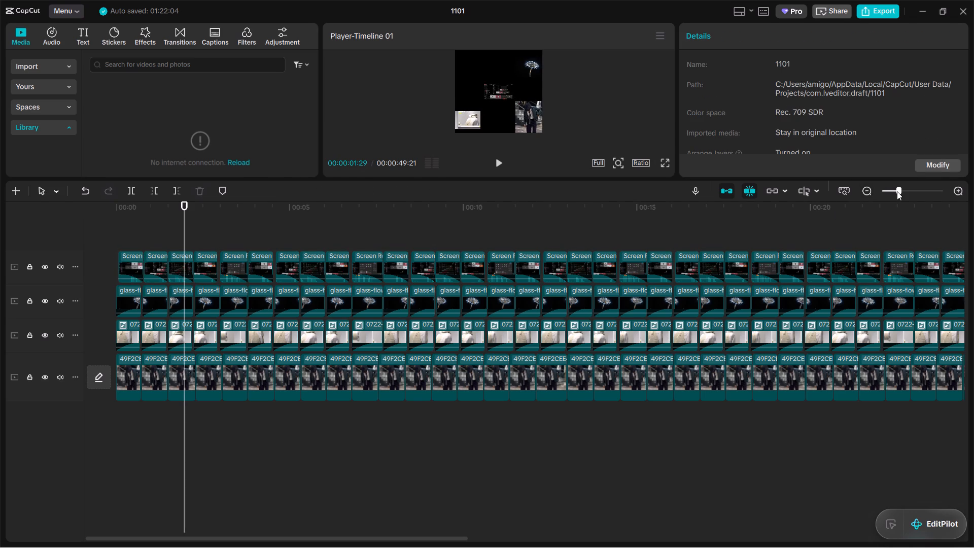
Look over the extended four-track collage from start to end.
left_click(897, 191)
left_click(895, 192)
left_click(892, 192)
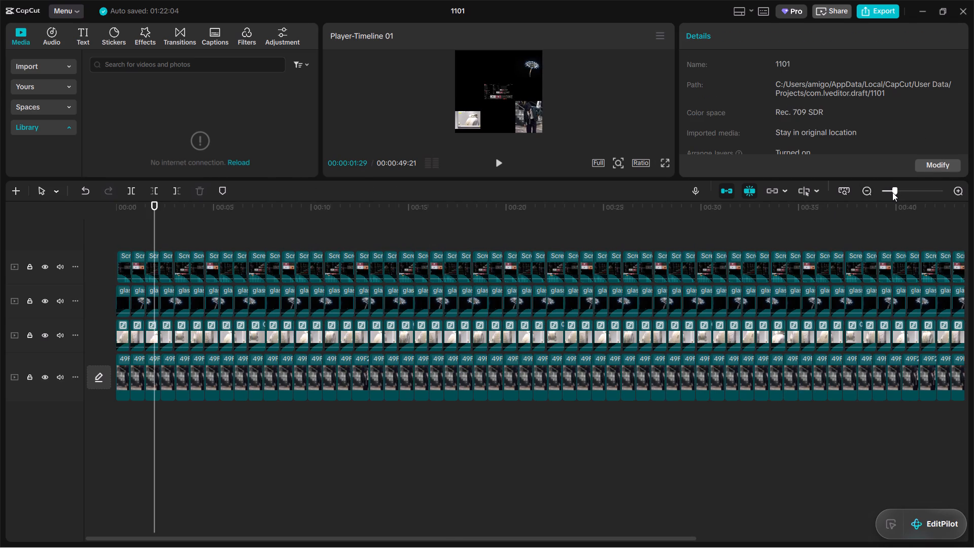
left_click(892, 189)
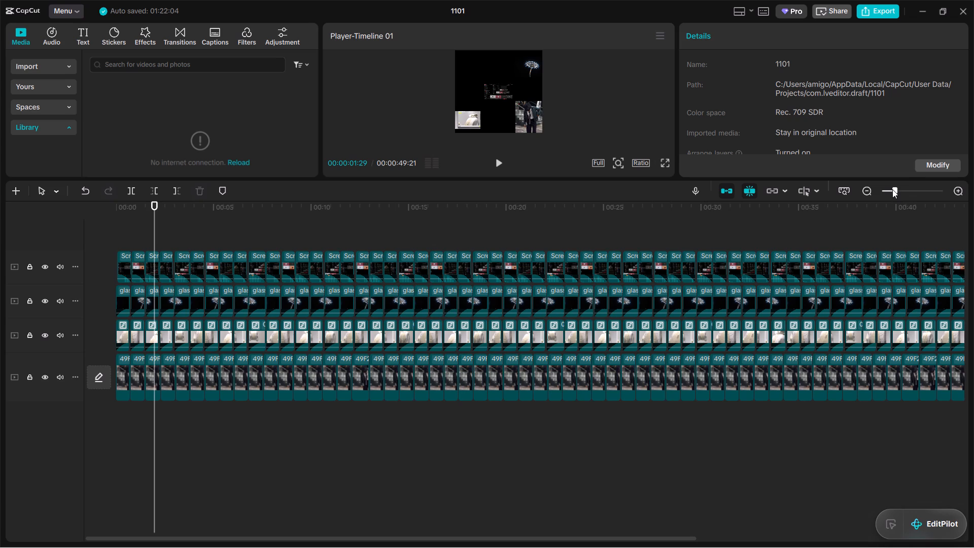
left_click(896, 190)
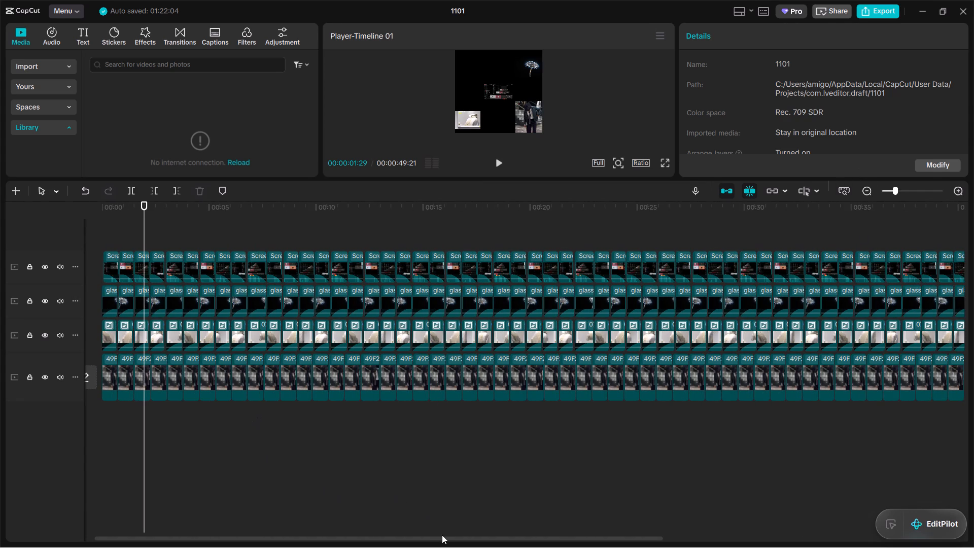
left_click_drag(441, 538, 587, 520)
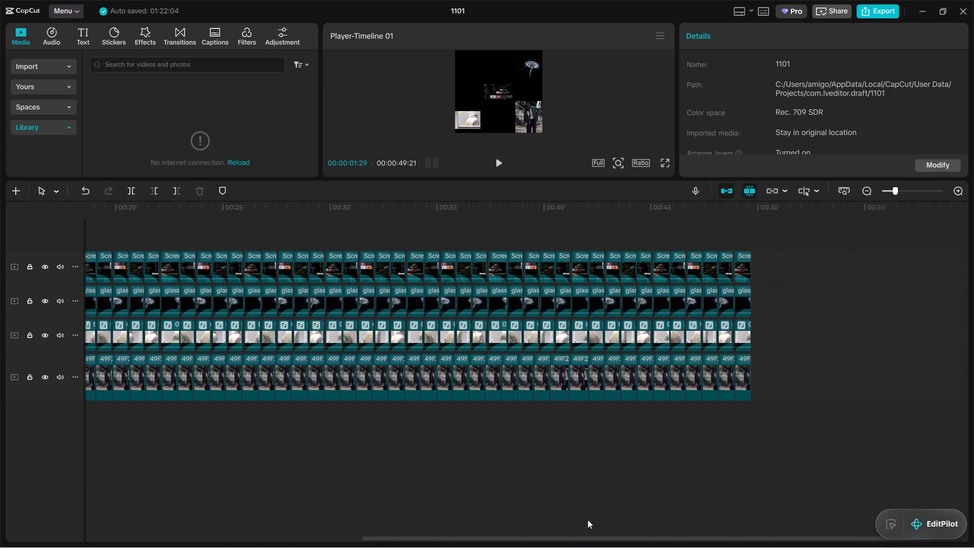
left_click_drag(587, 520, 24, 412)
left_click(454, 472)
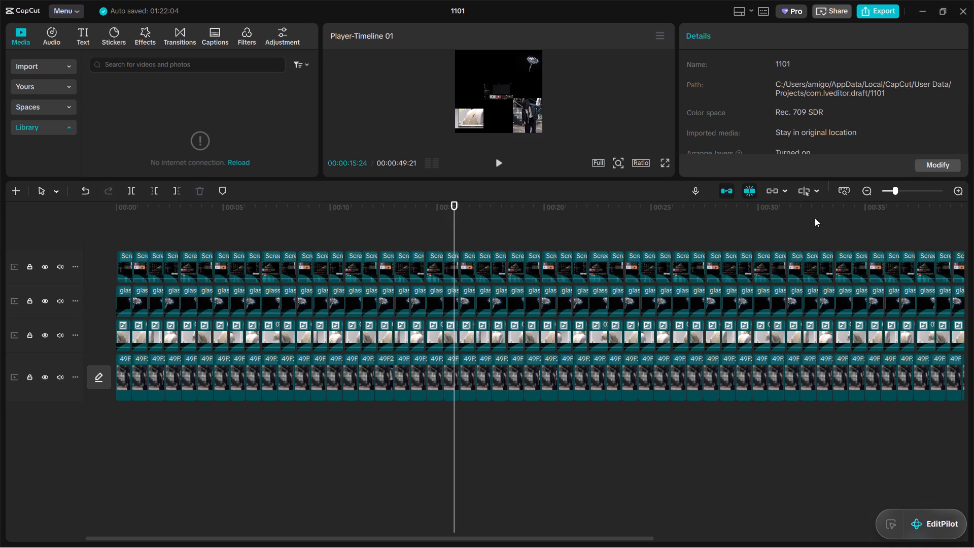
left_click(896, 193)
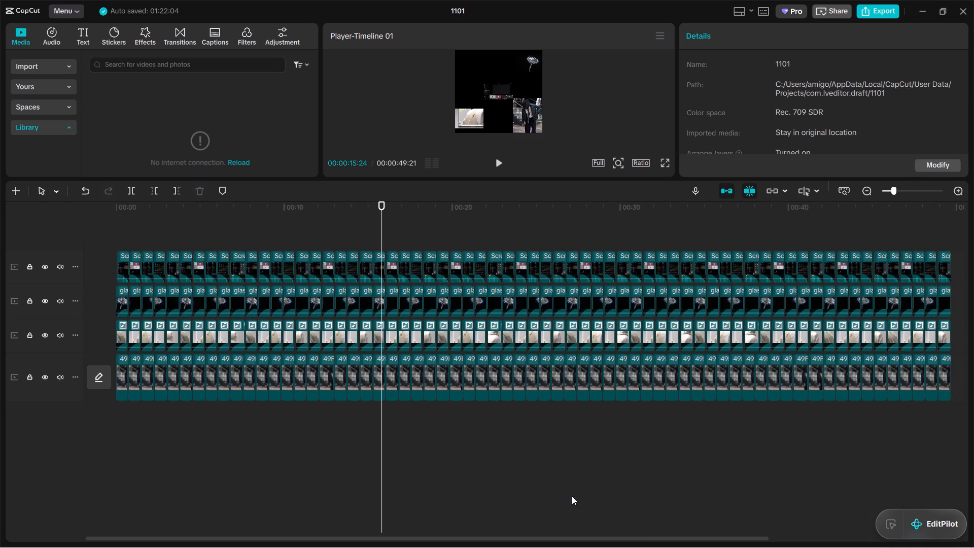
left_click_drag(580, 537, 534, 528)
left_click_drag(534, 528, 530, 528)
Copy the last clip of all four tracks and paste the copies at the collage's end, 00:00:49:21.
left_click_drag(948, 409, 946, 334)
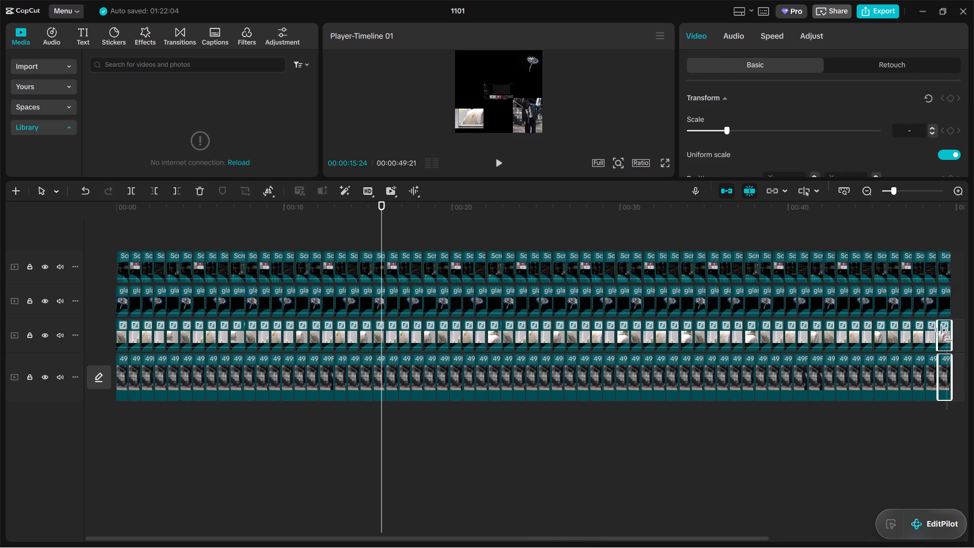
left_click_drag(946, 334, 946, 258)
key("ctrl+c")
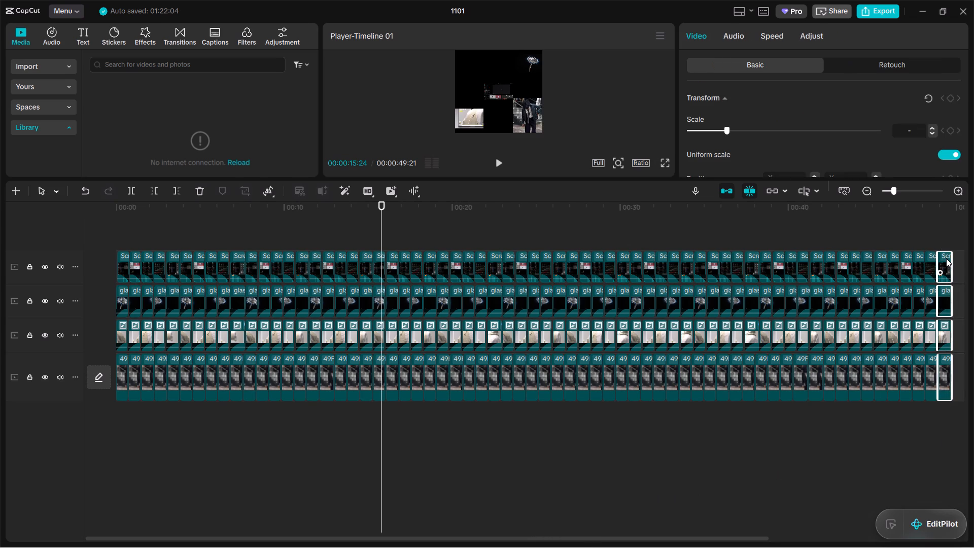
left_click(961, 374)
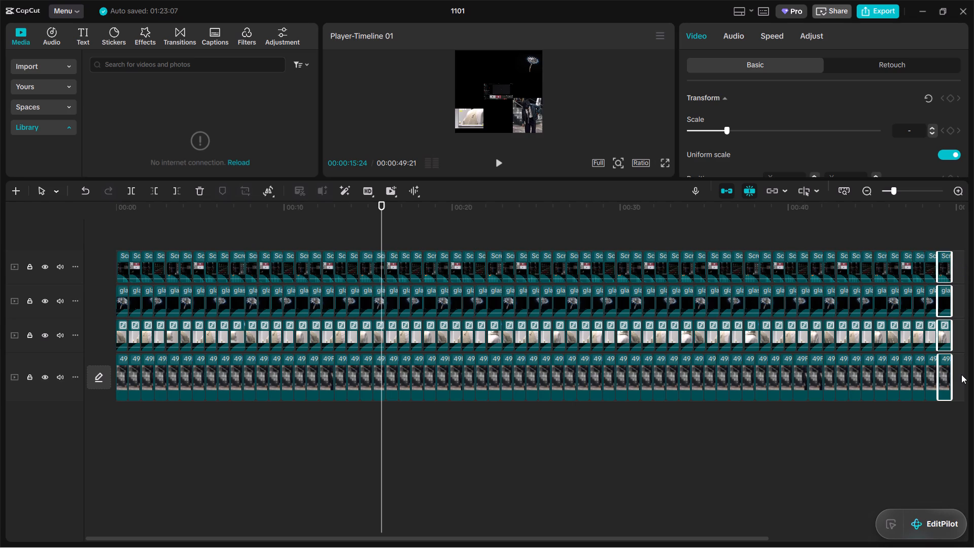
left_click(956, 369)
left_click(956, 369, "ctrl")
key("ctrl+v")
left_click(956, 369, "ctrl")
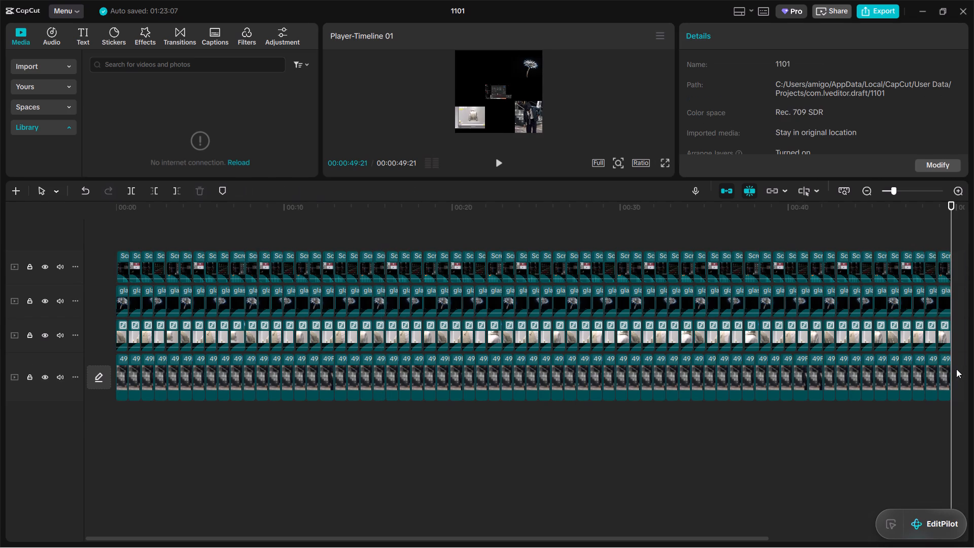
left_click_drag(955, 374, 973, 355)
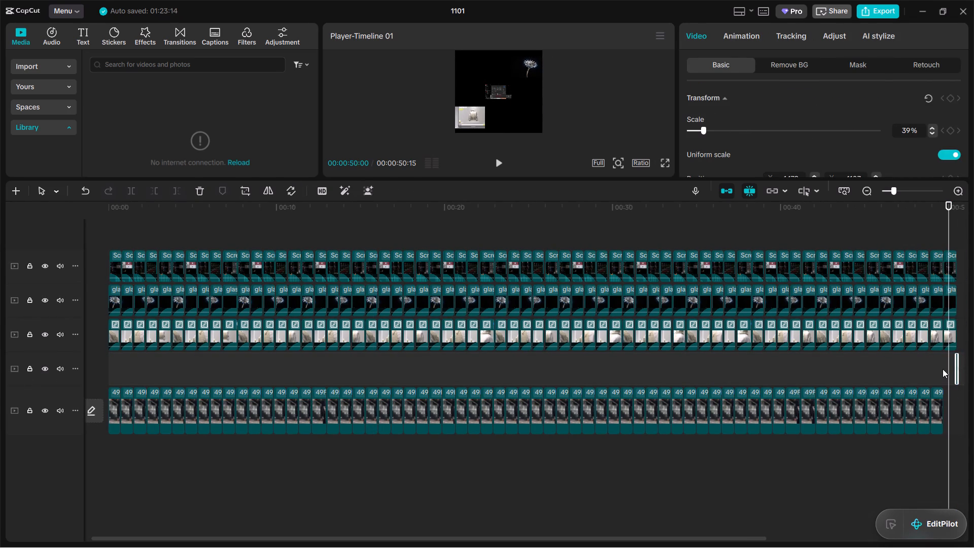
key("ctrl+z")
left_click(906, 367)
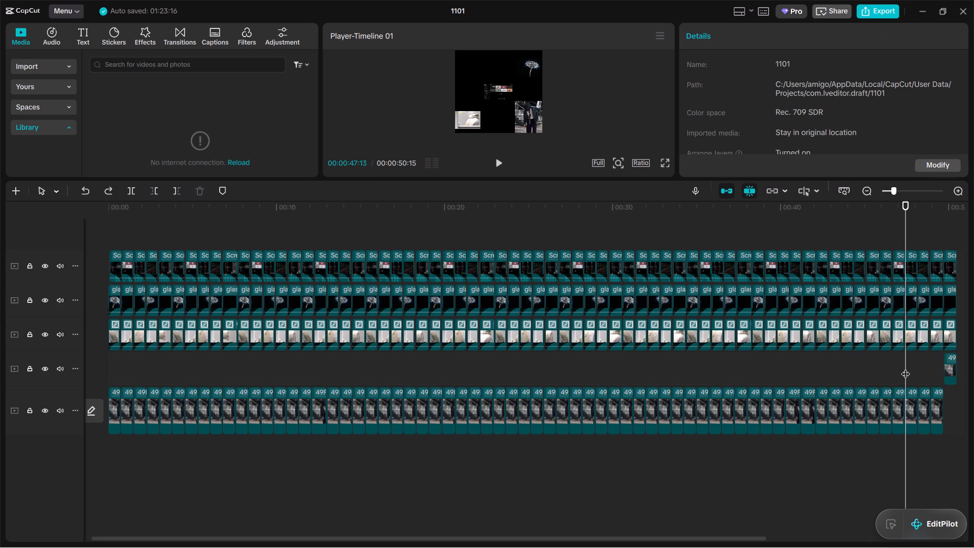
Move the newly pasted 49F2 clip down onto the main 49F2 track, directly after its last clip at 00:00:49:21.
left_click(952, 362)
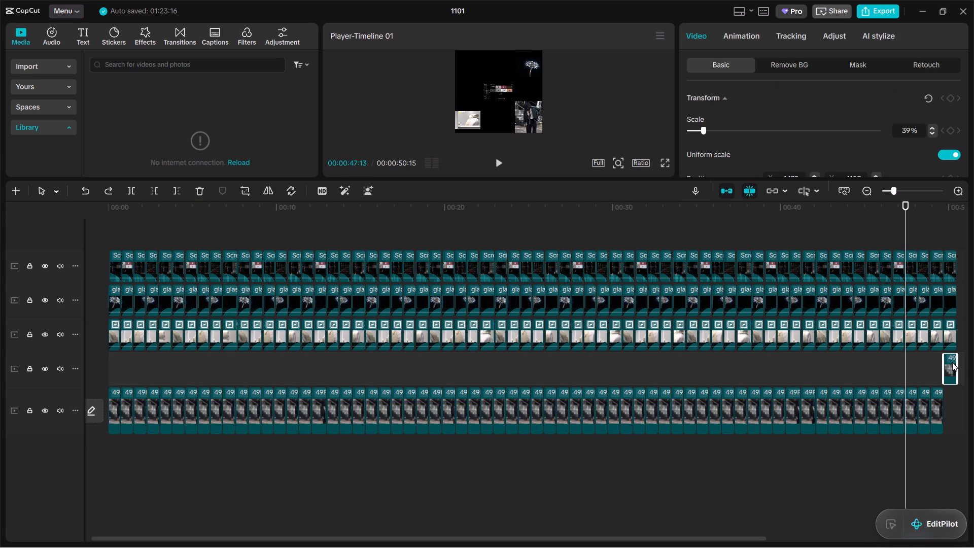
left_click_drag(950, 369, 951, 406)
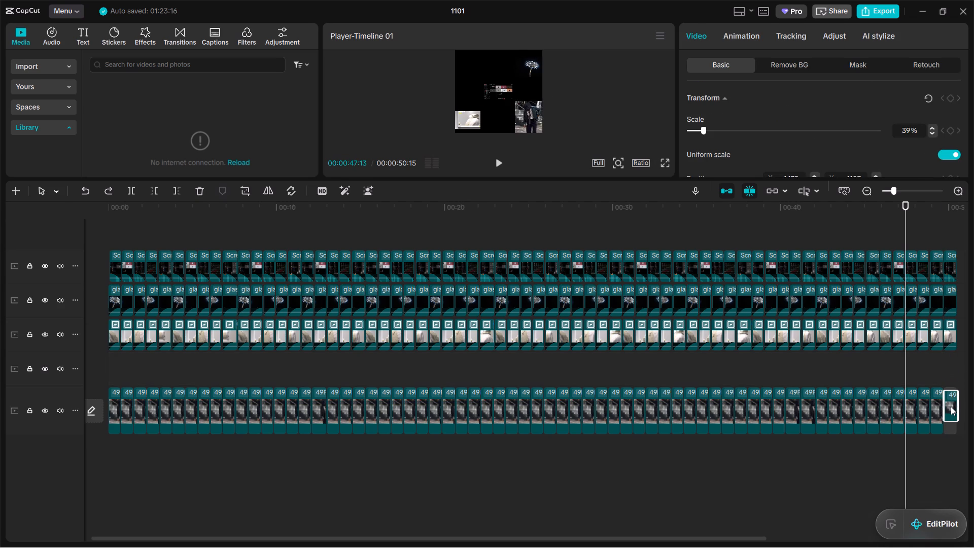
left_click(705, 435)
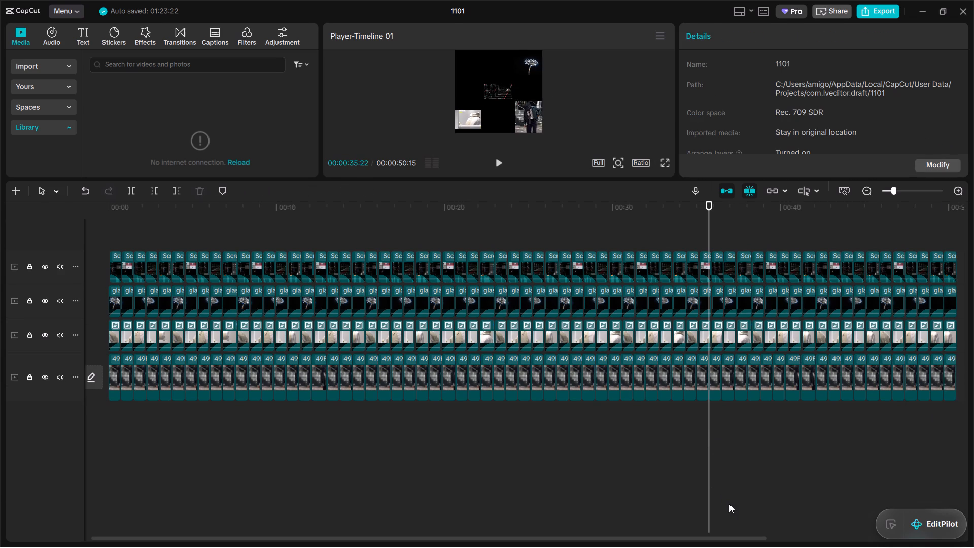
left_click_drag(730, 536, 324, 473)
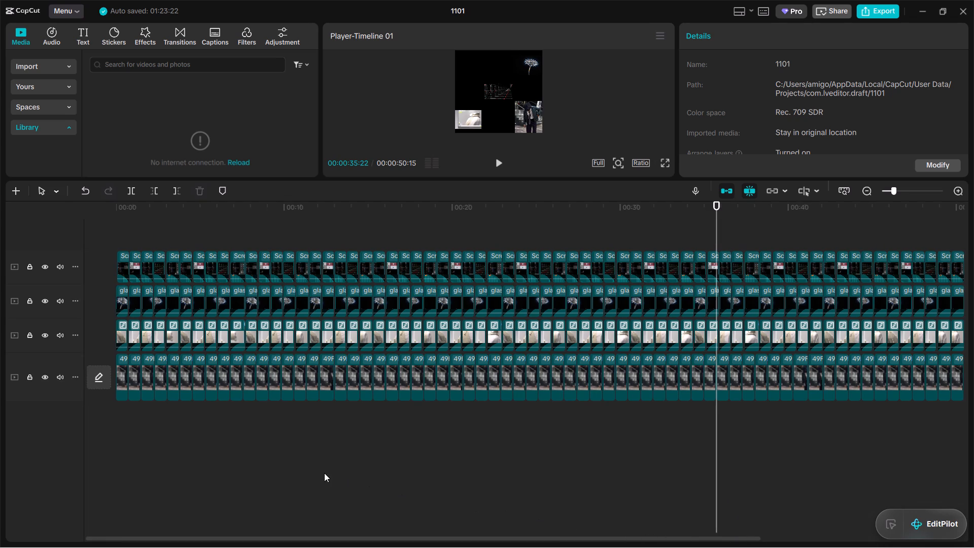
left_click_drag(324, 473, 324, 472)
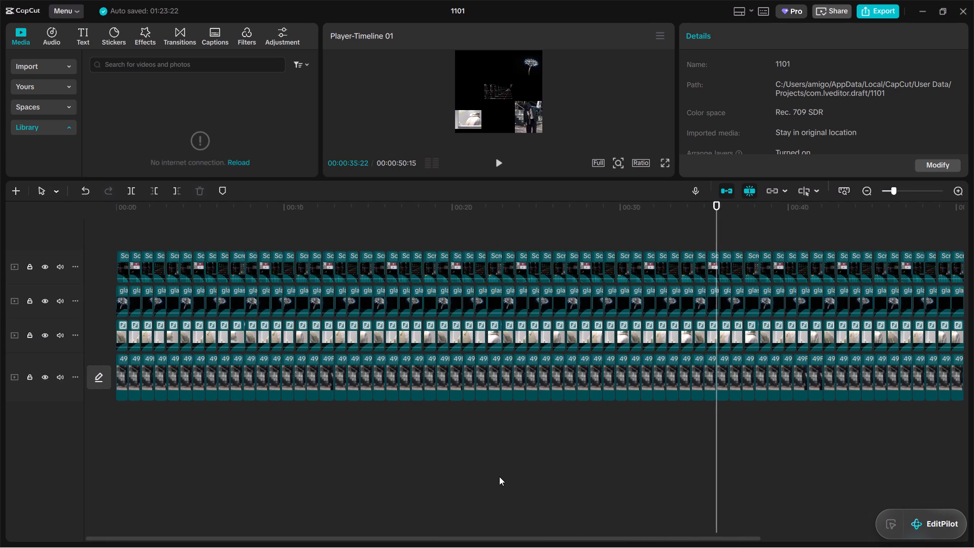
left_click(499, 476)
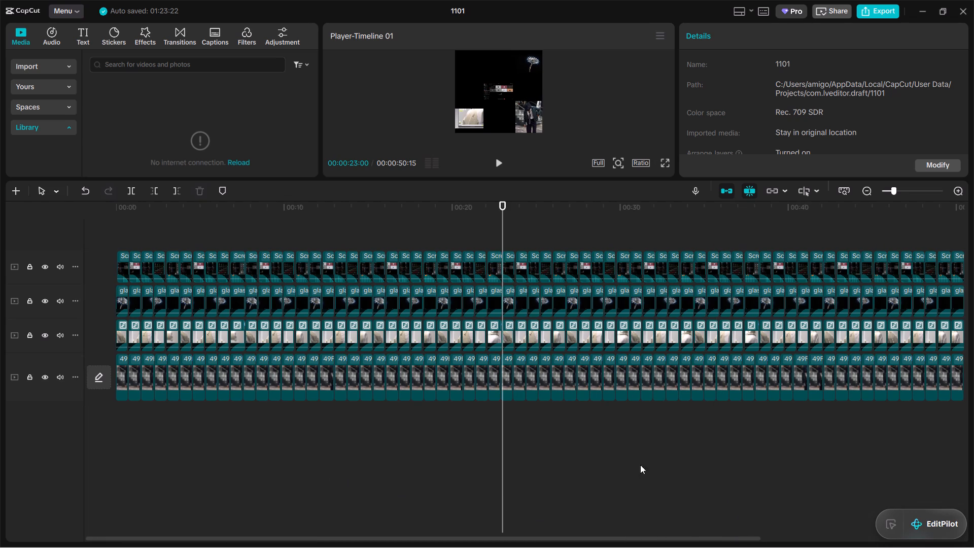
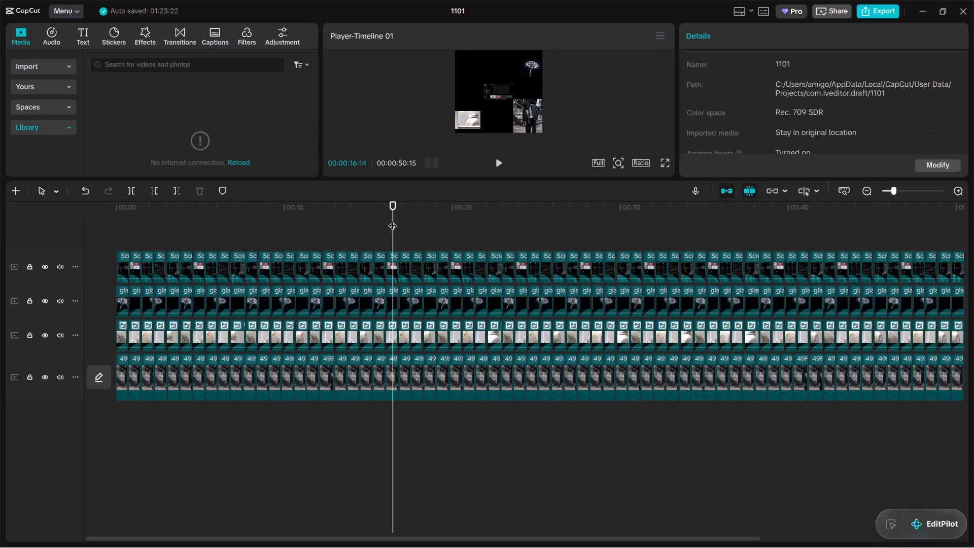
Check how the stacked clips line up across all four tracks, selecting the columns around 16, 22 and 27 seconds.
left_click_drag(394, 406, 390, 383)
left_click_drag(392, 405, 391, 382)
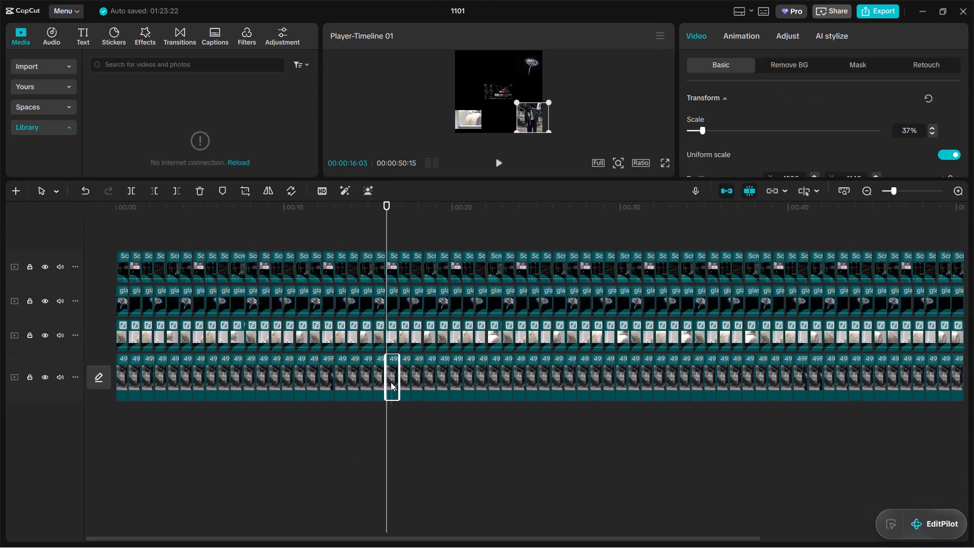
left_click_drag(391, 382, 396, 267)
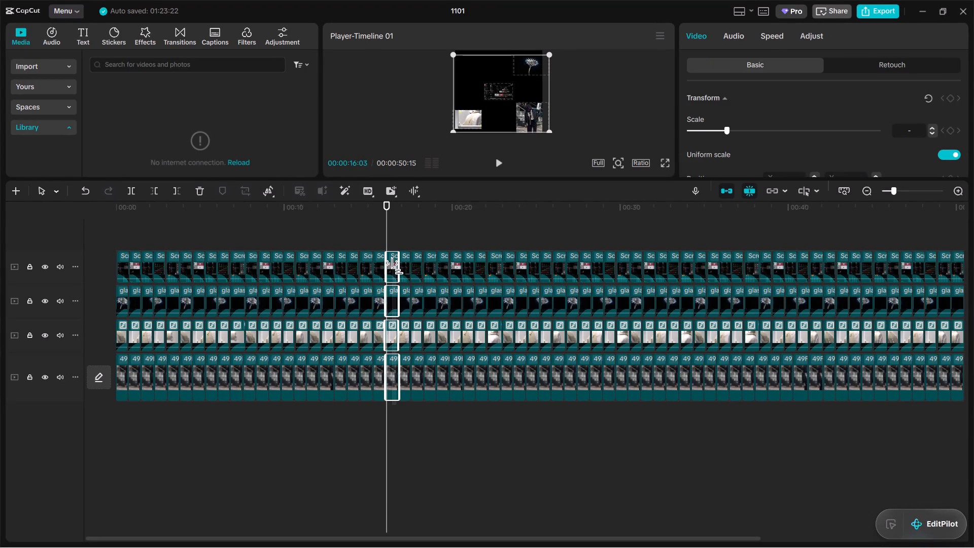
left_click_drag(396, 267, 396, 266)
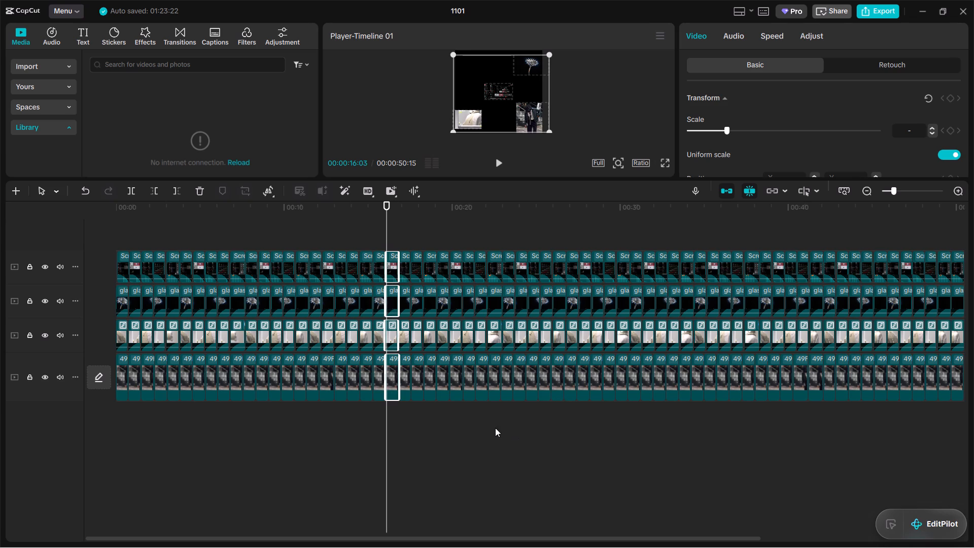
left_click(494, 428)
left_click_drag(510, 410, 497, 305)
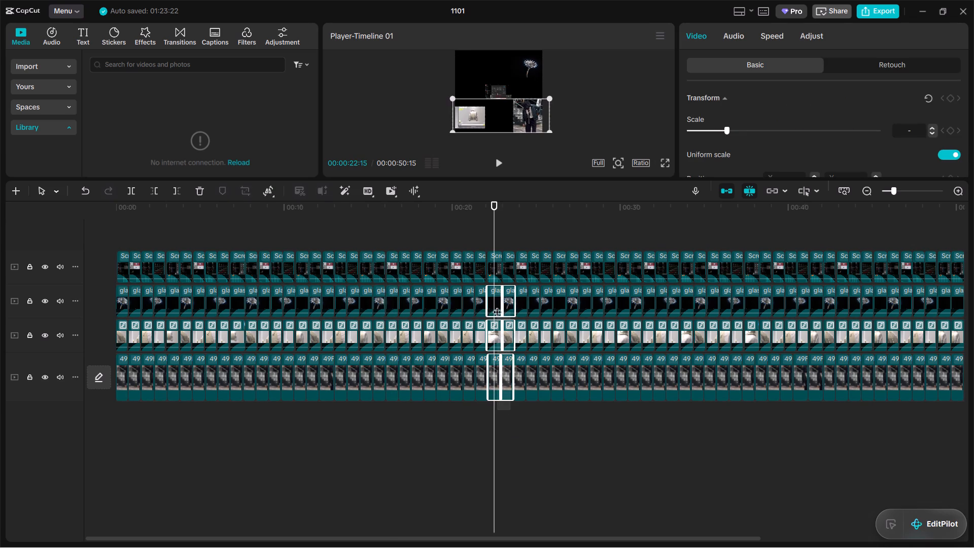
left_click_drag(497, 305, 496, 262)
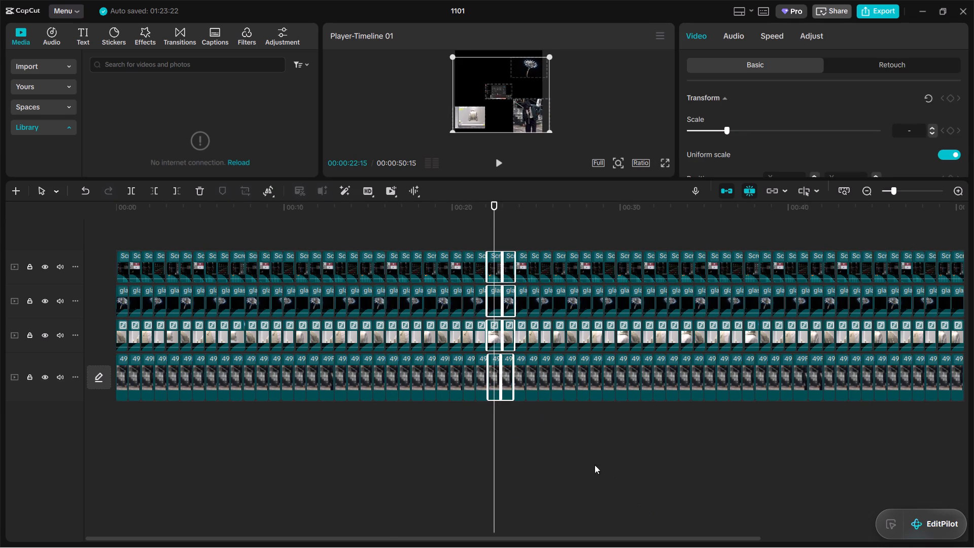
left_click(578, 455)
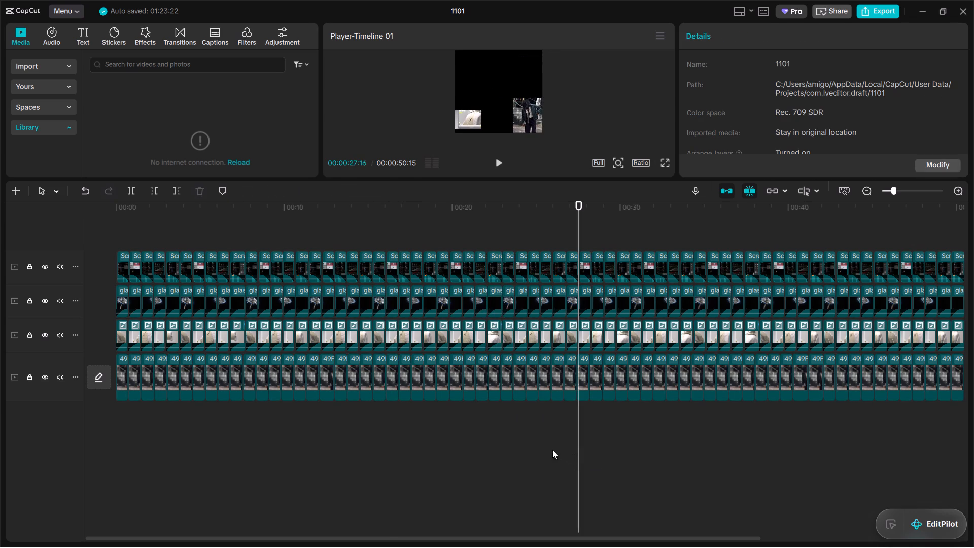
left_click_drag(548, 409, 583, 274)
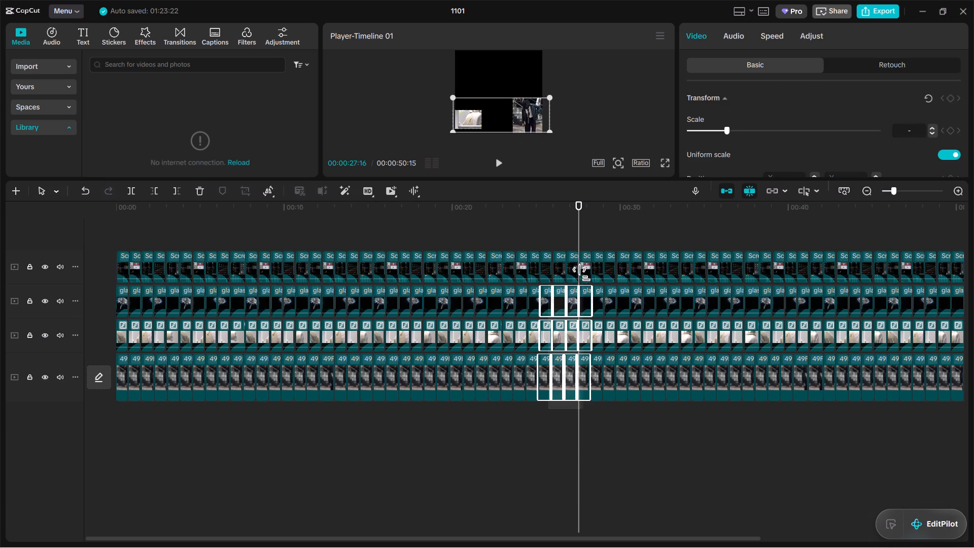
left_click_drag(583, 274, 581, 240)
left_click(663, 225)
left_click_drag(572, 439, 543, 262)
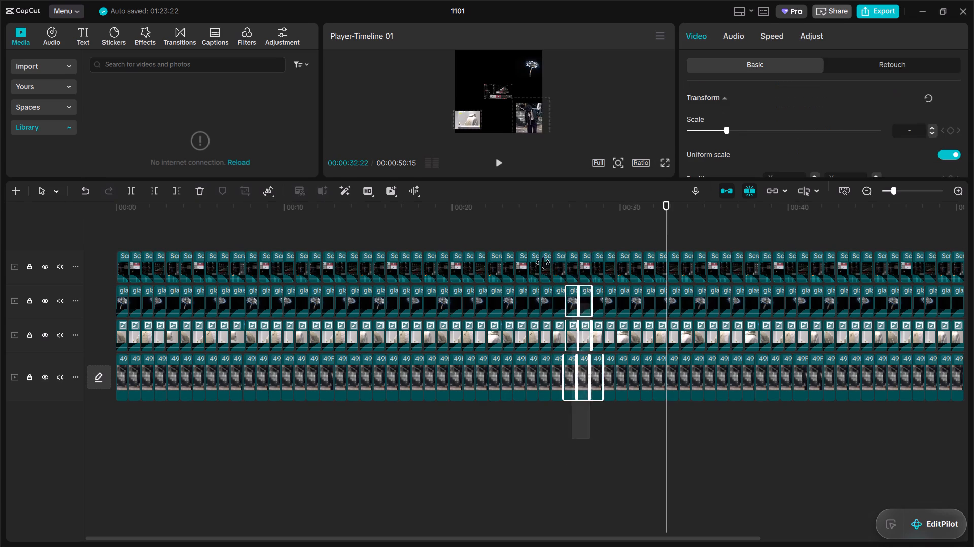
left_click_drag(543, 262, 698, 255)
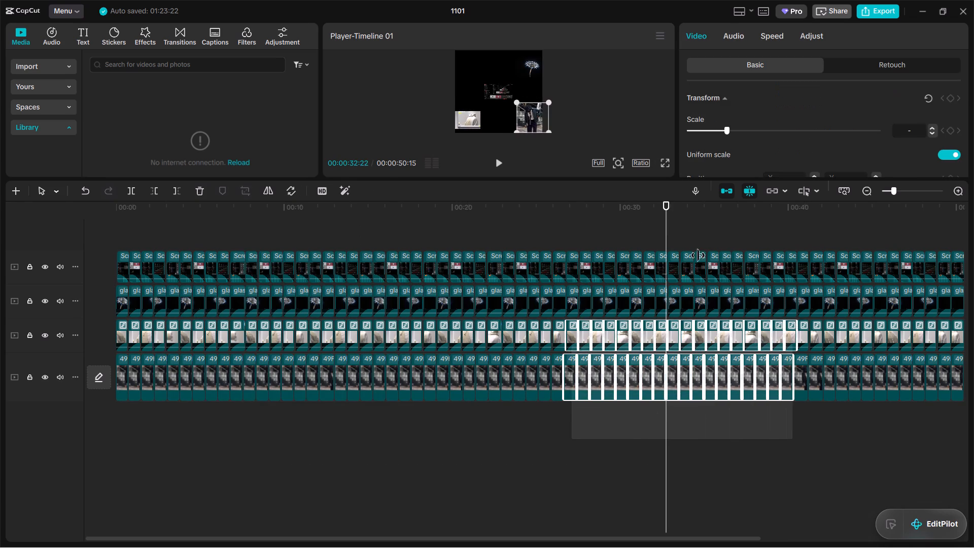
left_click_drag(698, 255, 574, 249)
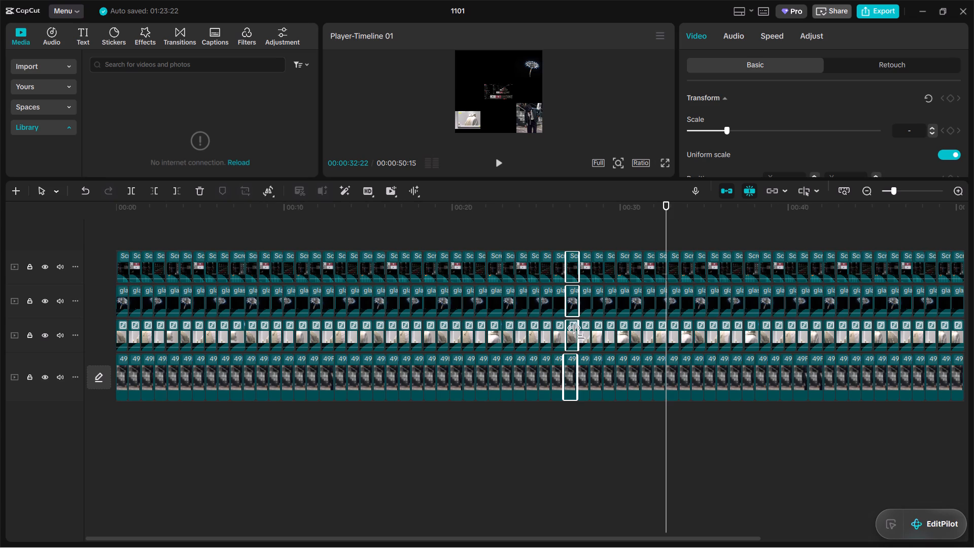
left_click(574, 262)
left_click(589, 236)
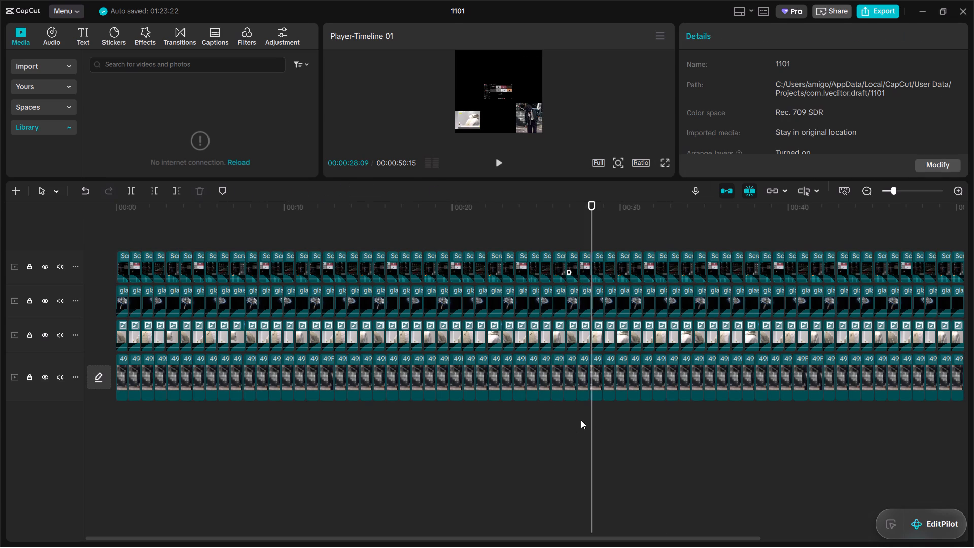
left_click_drag(567, 407, 570, 353)
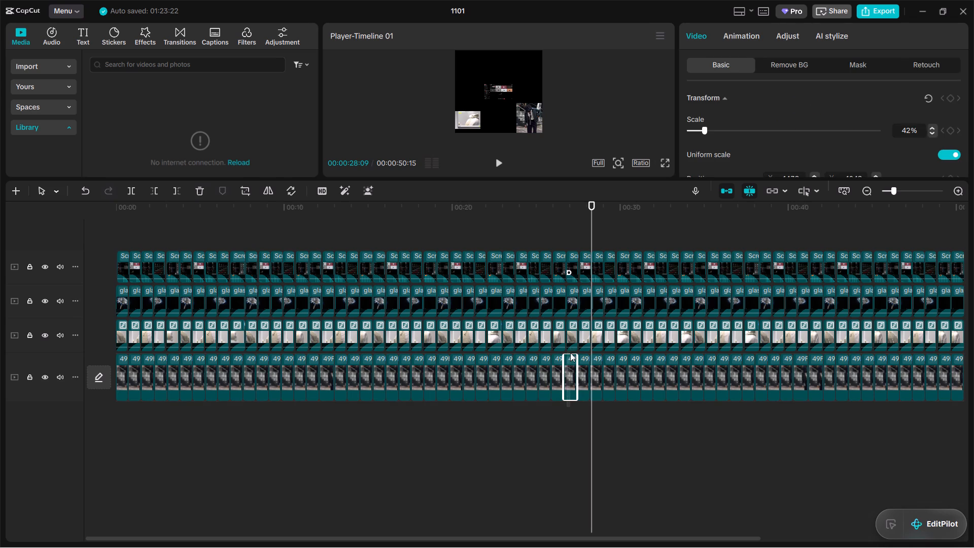
left_click_drag(570, 353, 572, 253)
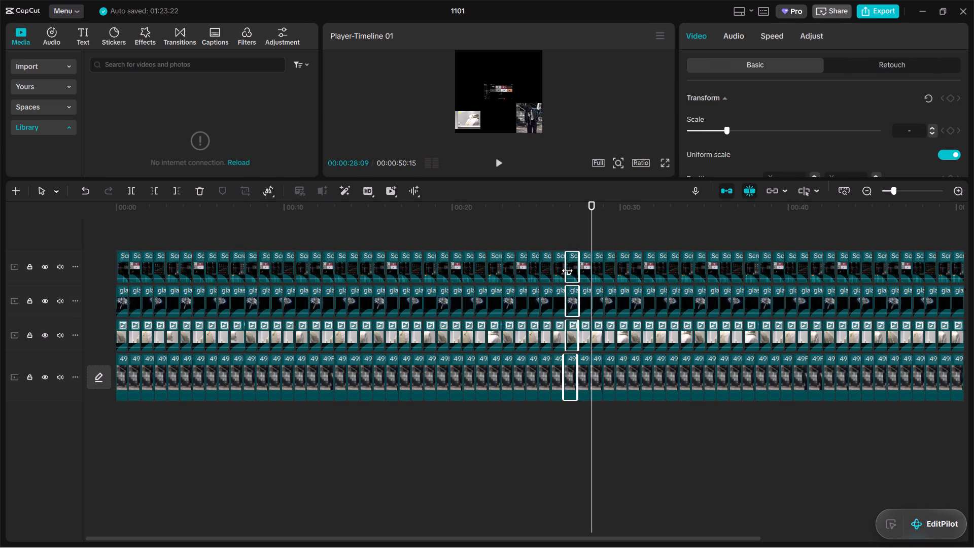
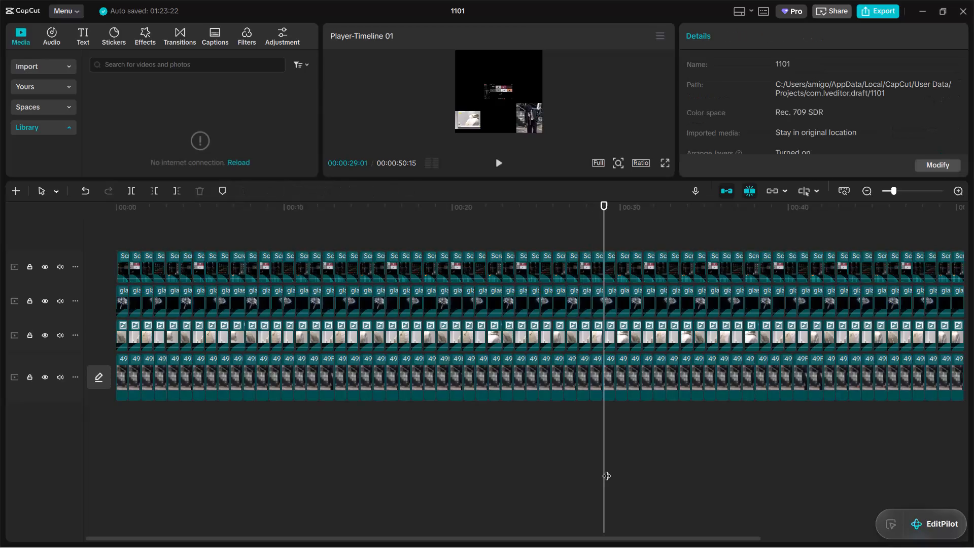
Scrub through the collage timeline, return the playhead to 00:00:00:00 and play the sequence from the start.
left_click_drag(607, 469, 817, 462)
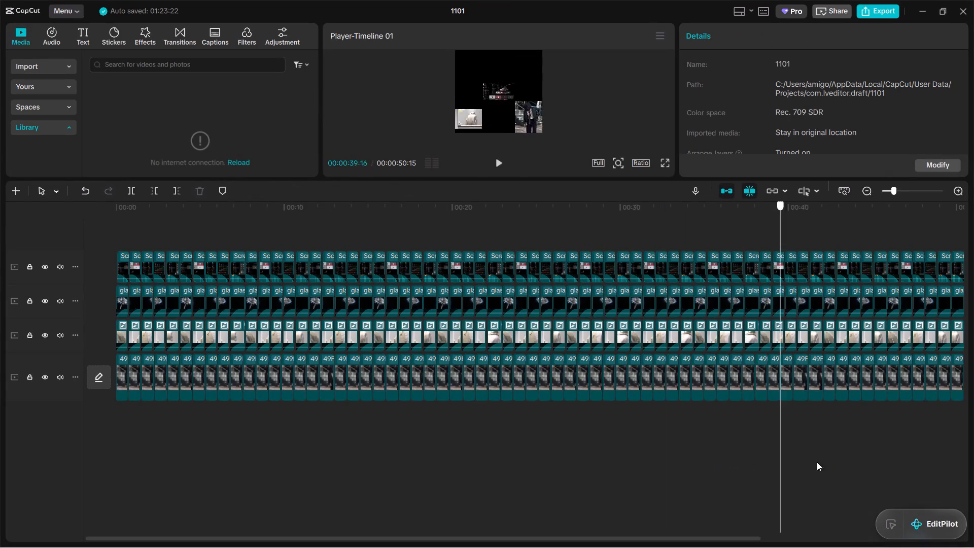
left_click_drag(817, 462, 217, 421)
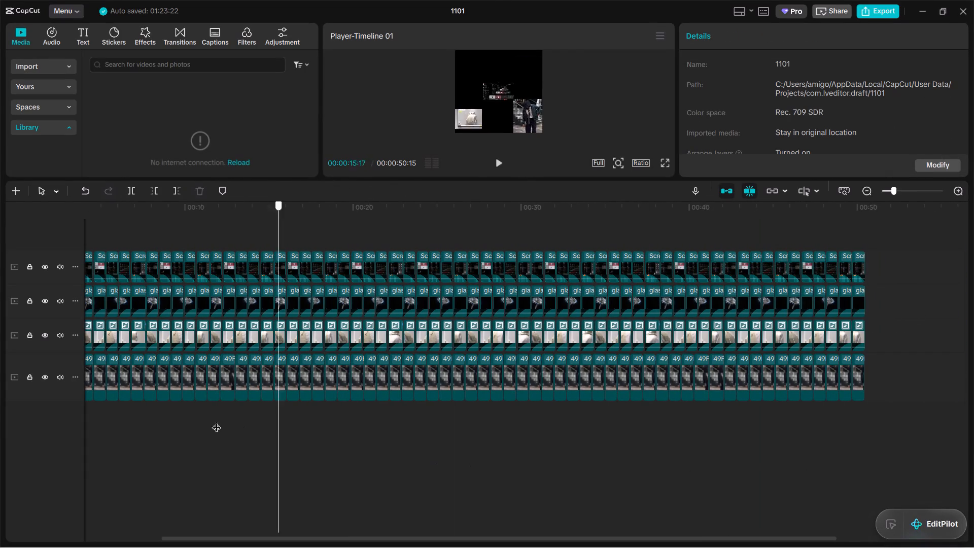
left_click_drag(217, 421, 0, 392)
left_click(501, 164)
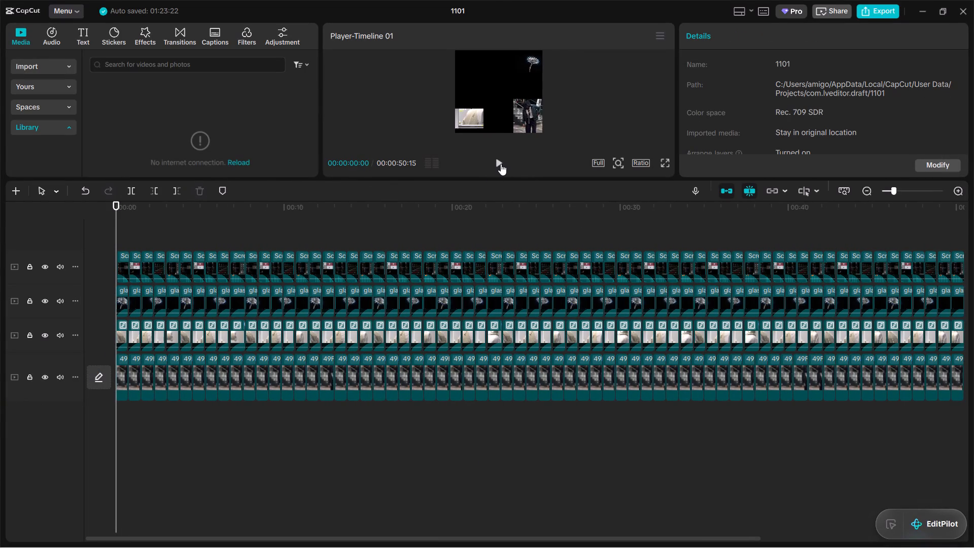
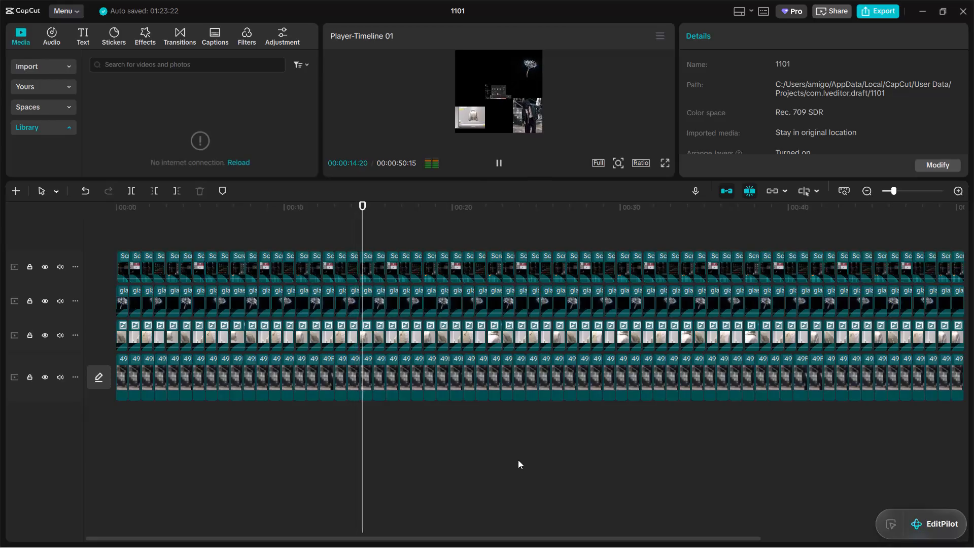
Pause the playback of the collage sequence.
left_click(503, 161)
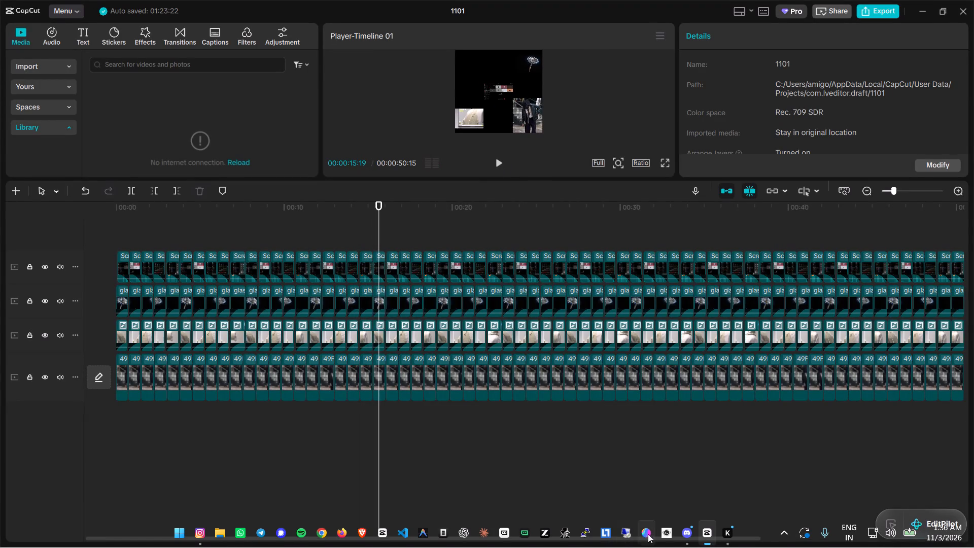
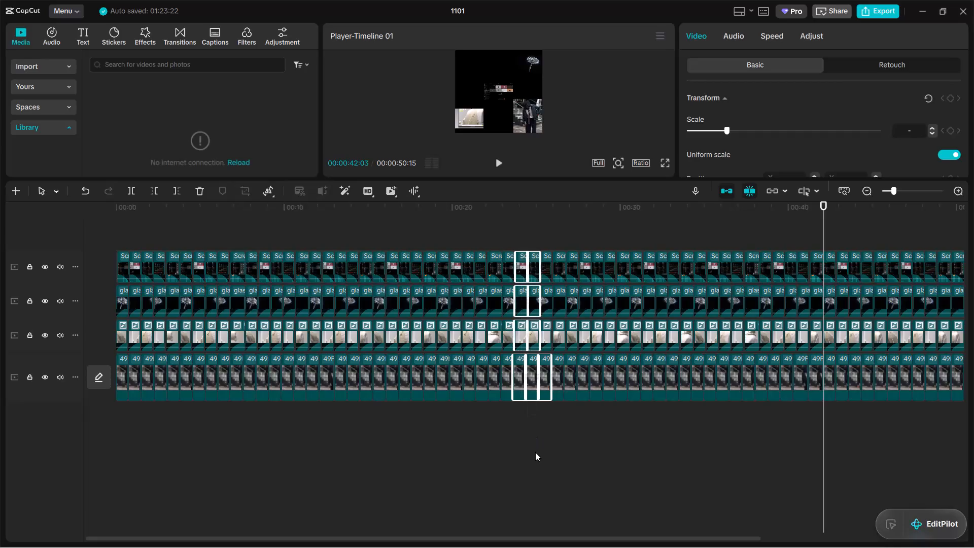
Examine how the stacked clips line up across all four tracks around 24 s and 13 s by group-selecting them, and clear the selection.
left_click_drag(525, 429, 520, 362)
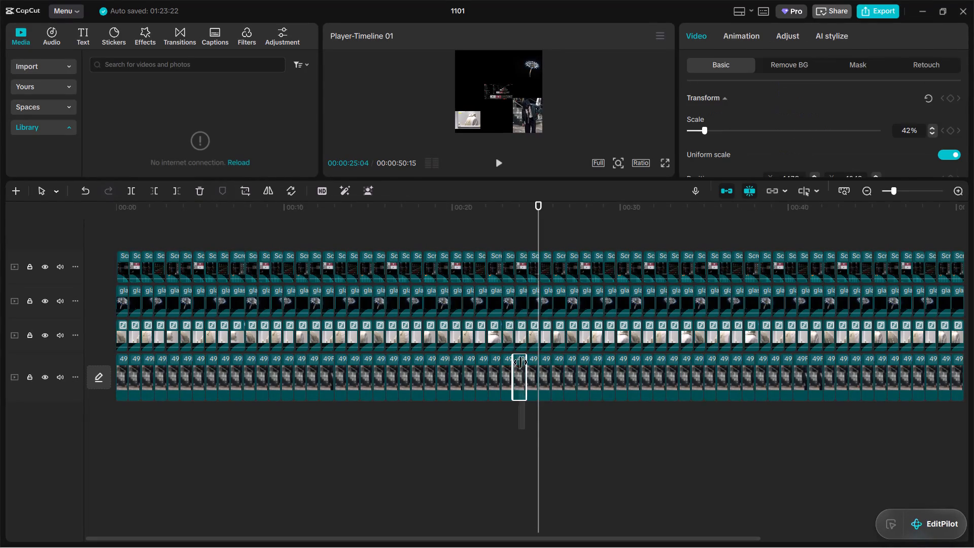
left_click_drag(520, 362, 530, 268)
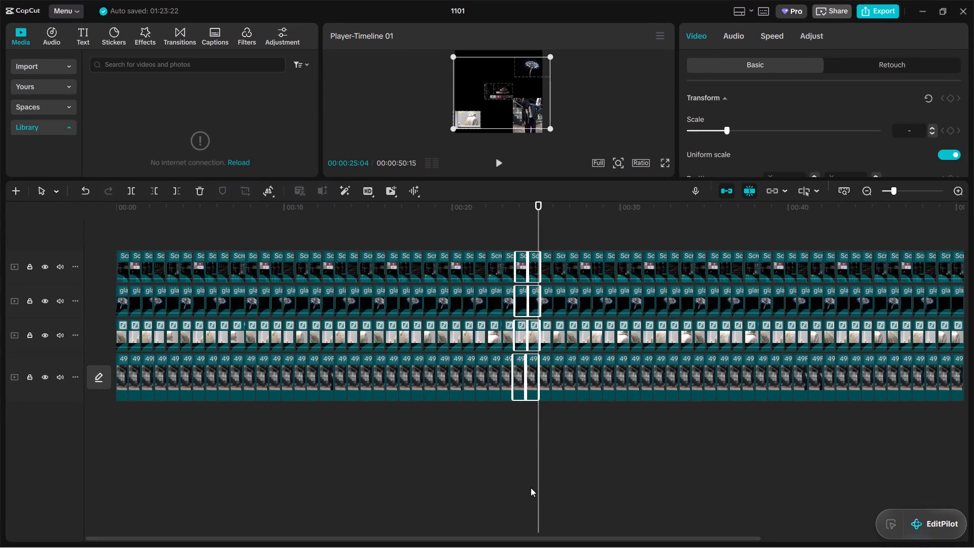
left_click(448, 436)
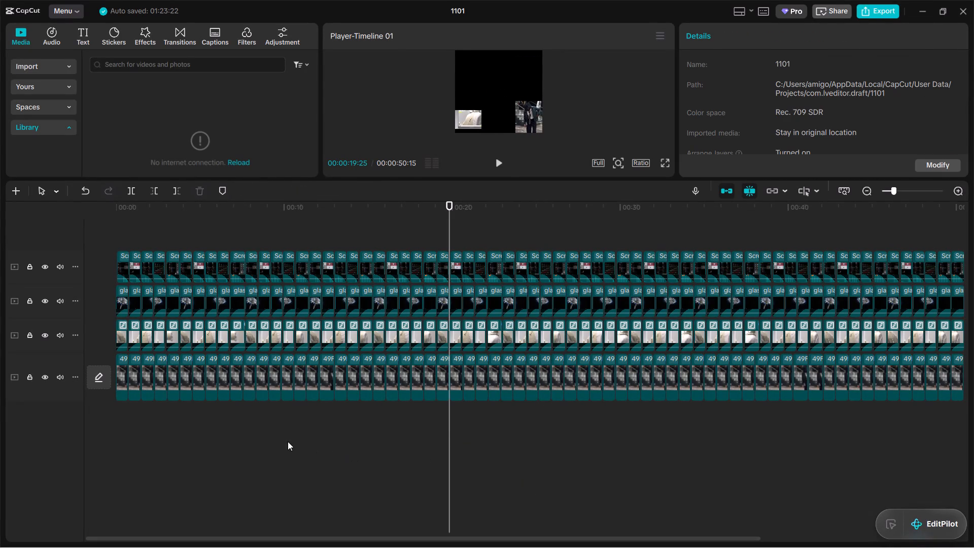
left_click_drag(330, 426, 338, 256)
left_click(365, 235)
left_click_drag(336, 421, 327, 282)
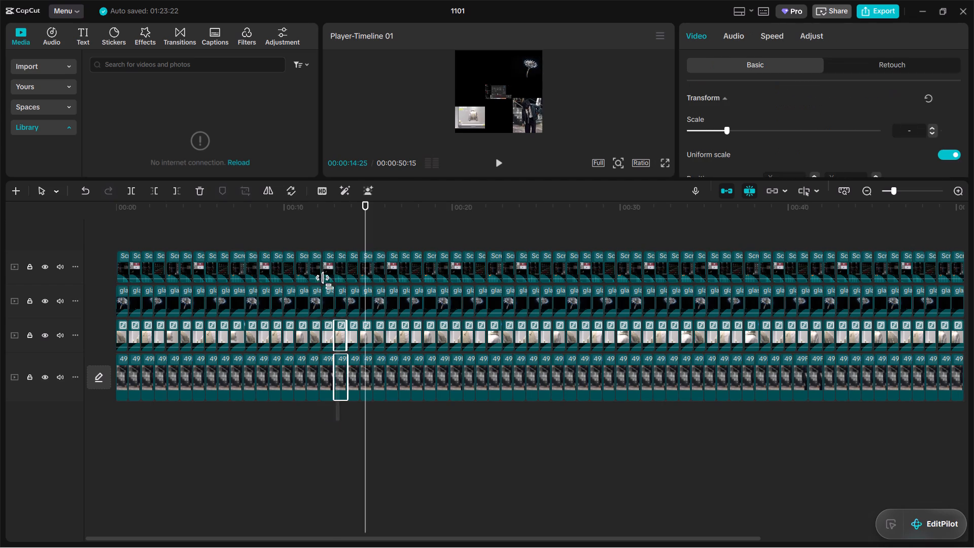
left_click_drag(327, 282, 333, 246)
left_click(380, 226)
left_click_drag(338, 413, 358, 244)
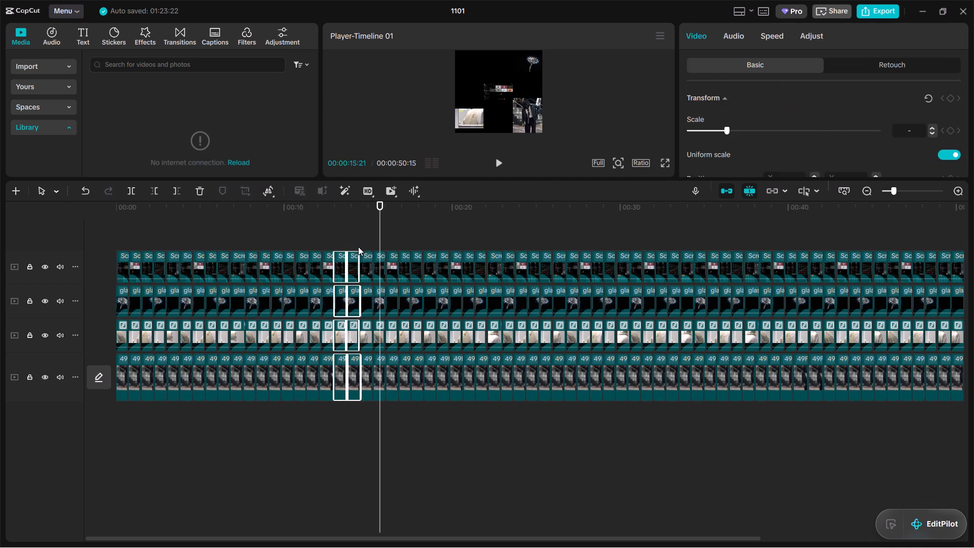
left_click(483, 488)
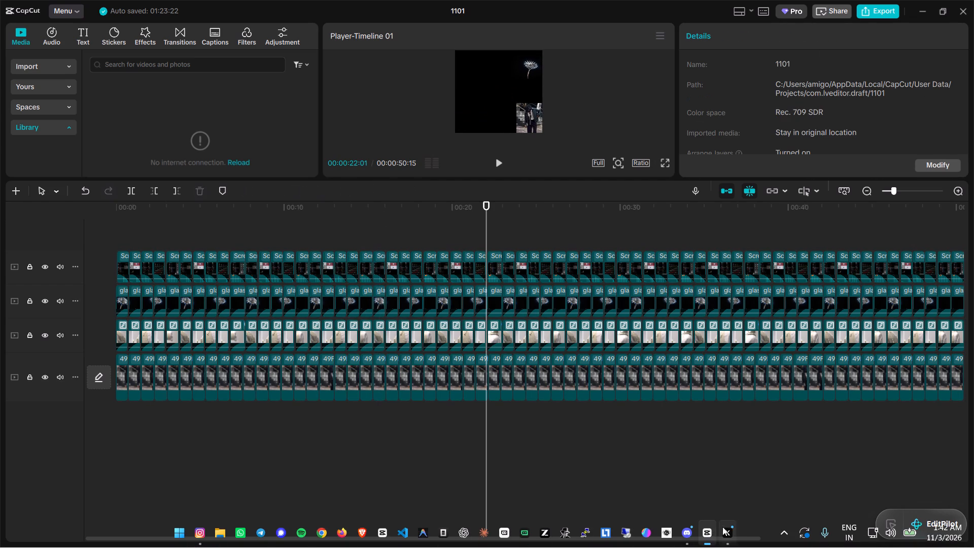